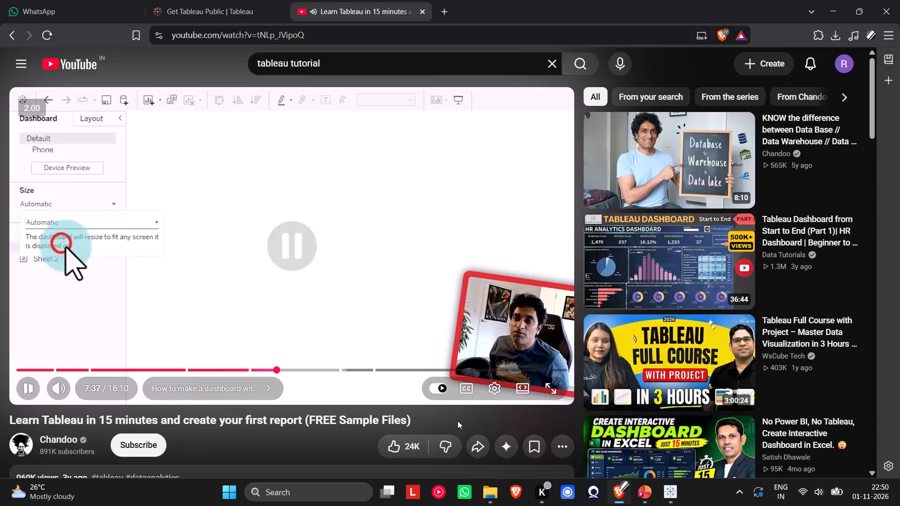
Switch to Tableau Public and set the HR dashboard's size to Automatic.
key("alt+Tab")
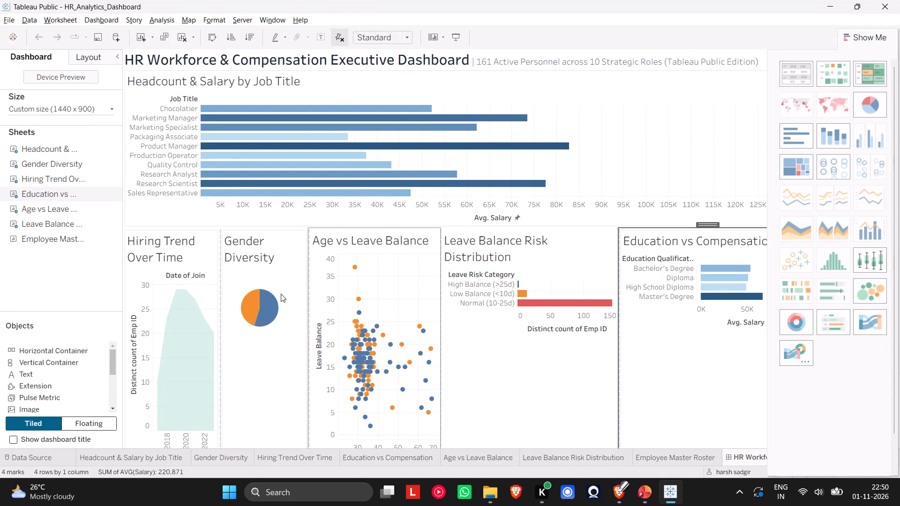
key("alt+Tab")
key("alt+Tab")
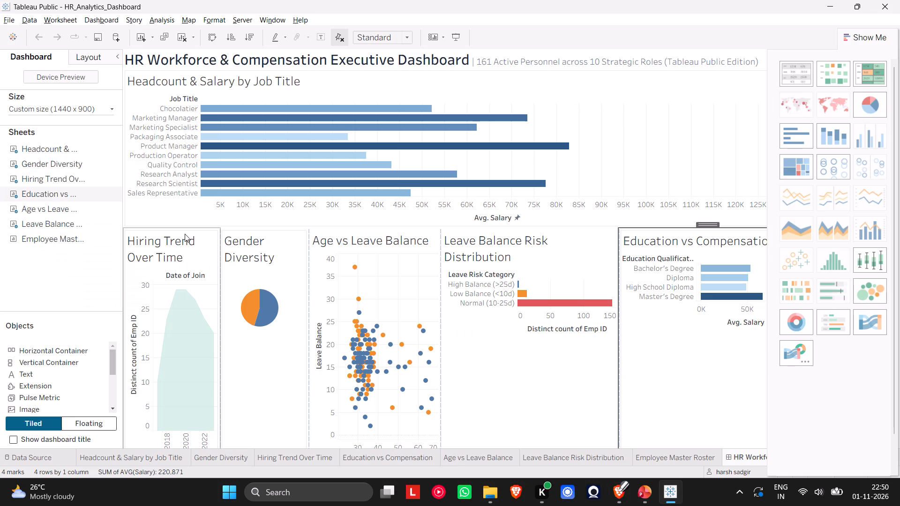
left_click(83, 108)
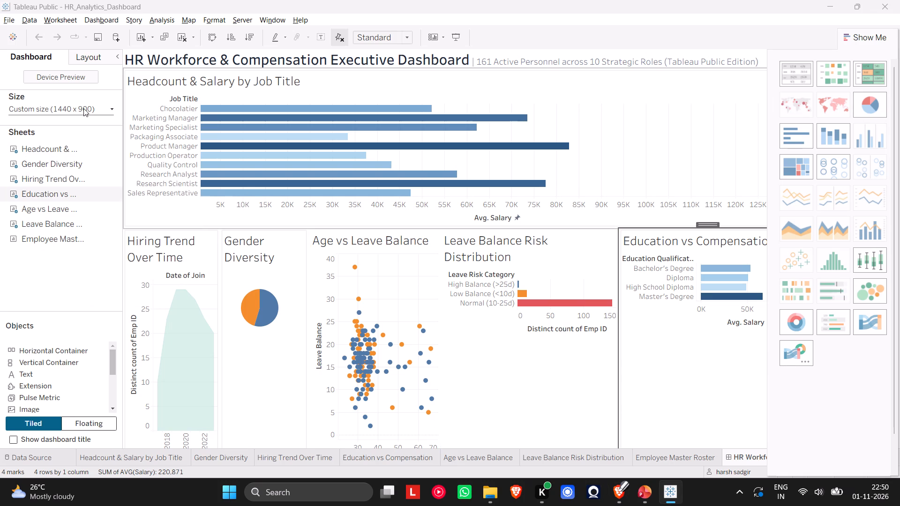
left_click(83, 128)
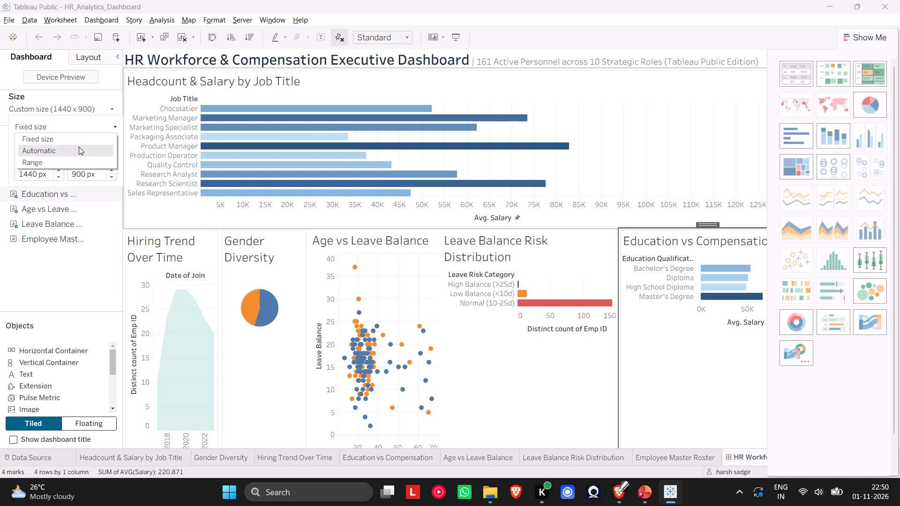
left_click(77, 150)
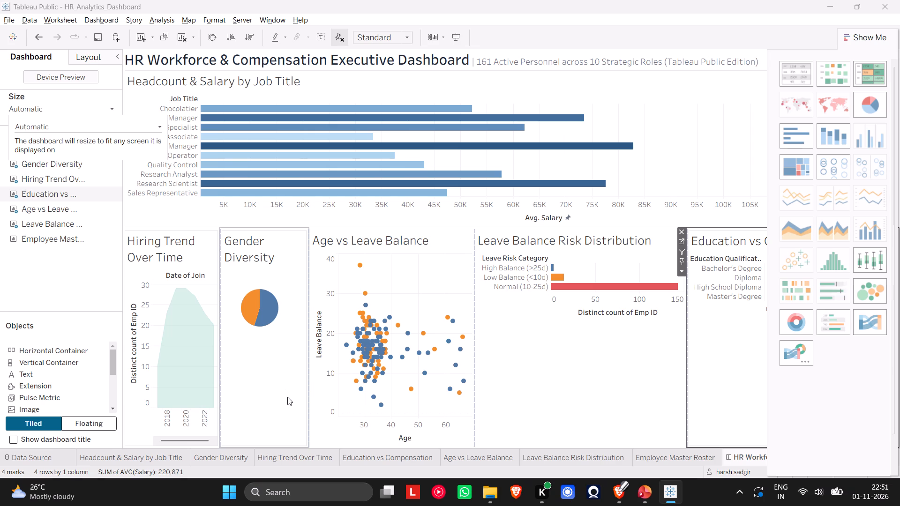
Remove all six chart sheets from the dashboard, starting with Gender Diversity and ending with Headcount & Salary by Job Title, keeping the title.
left_click_drag(264, 352, 267, 223)
left_click_drag(267, 223, 233, 223)
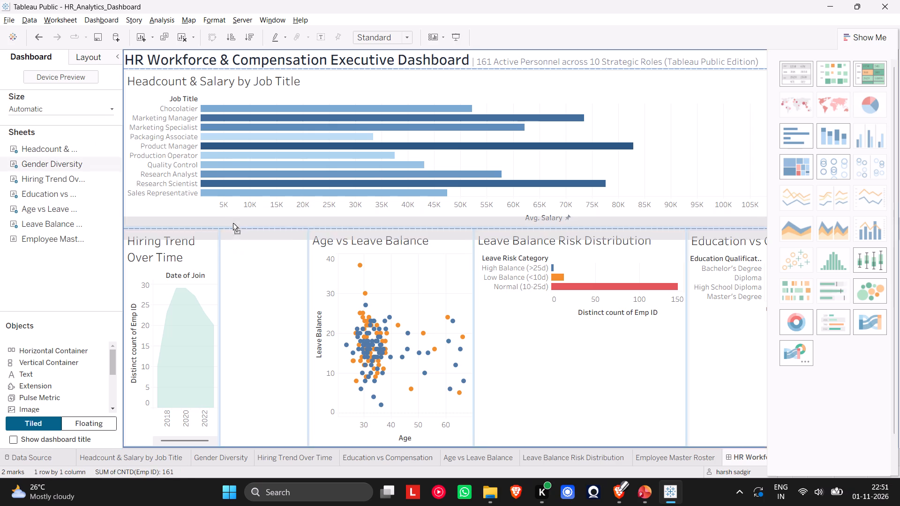
left_click_drag(233, 223, 151, 160)
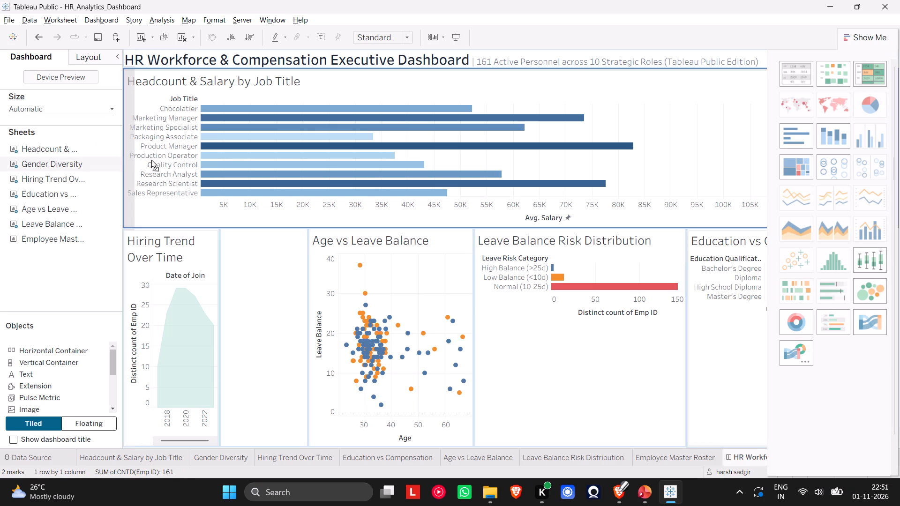
left_click_drag(151, 160, 88, 275)
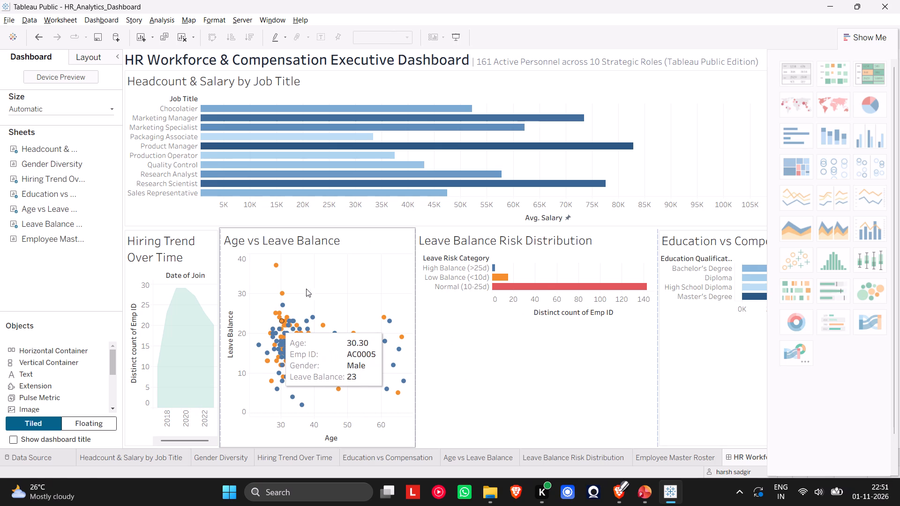
left_click_drag(308, 285, 264, 293)
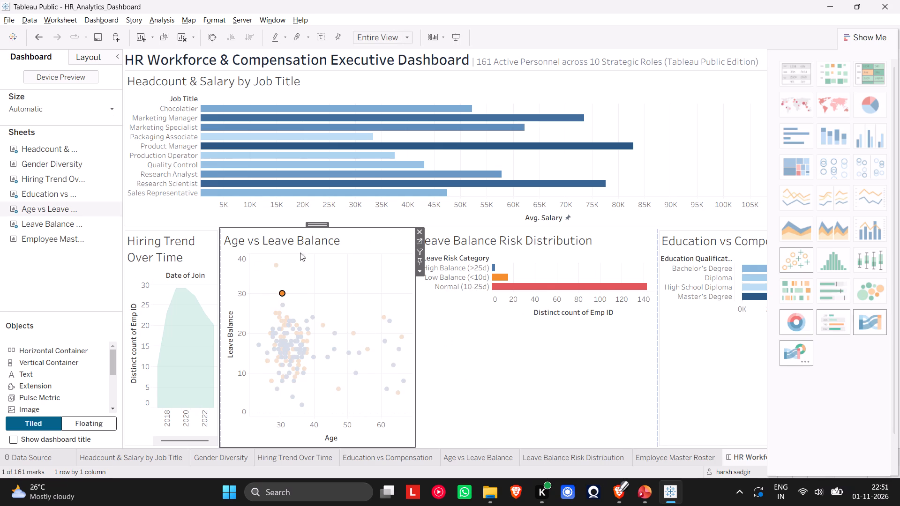
left_click_drag(316, 225, 71, 245)
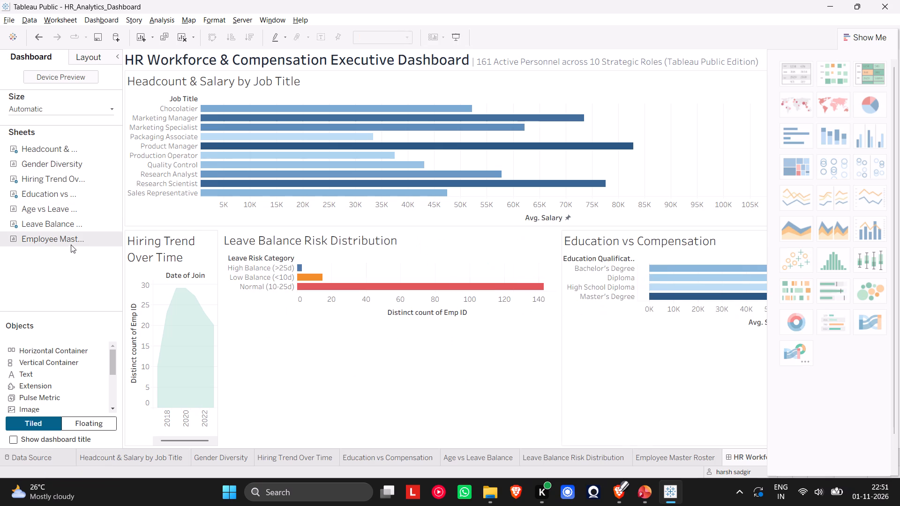
left_click(176, 231)
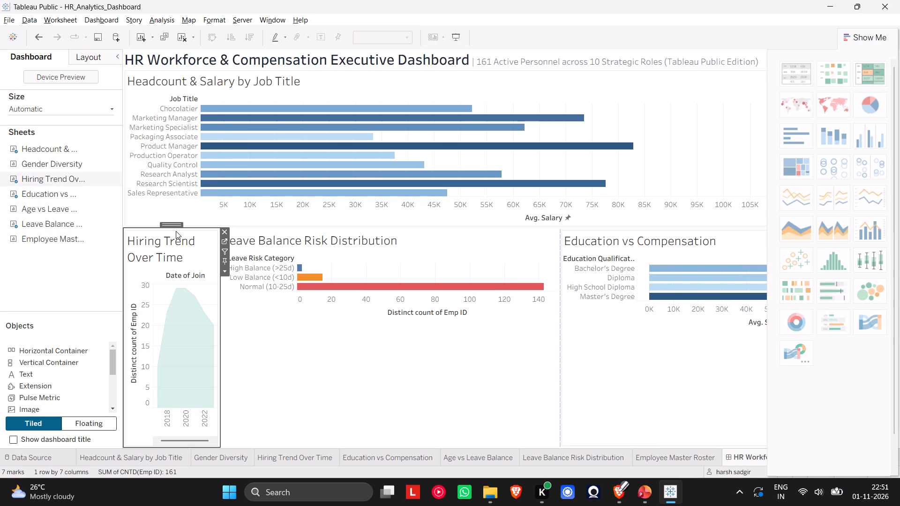
left_click_drag(173, 223, 57, 269)
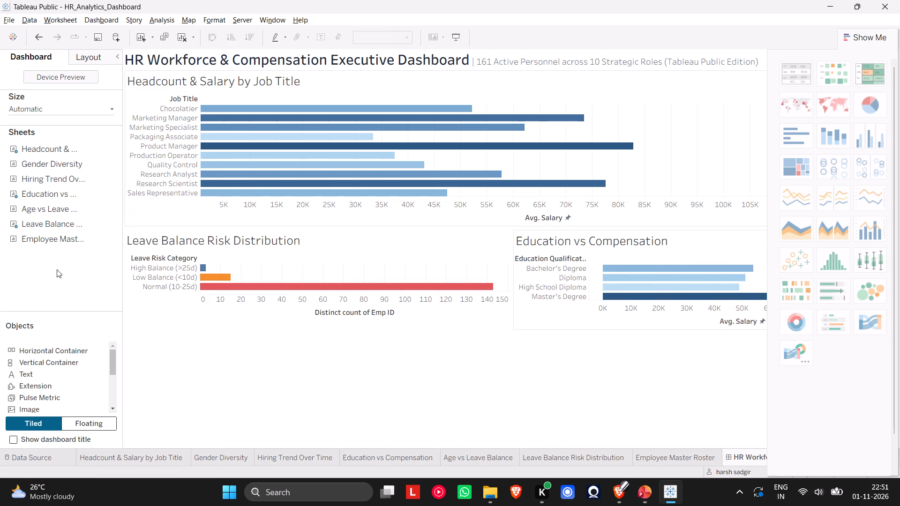
left_click(242, 248)
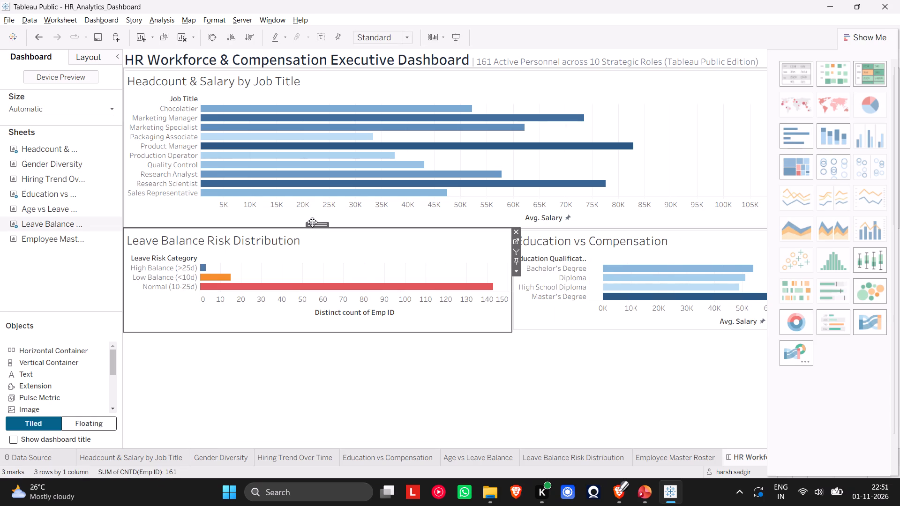
left_click_drag(312, 223, 111, 271)
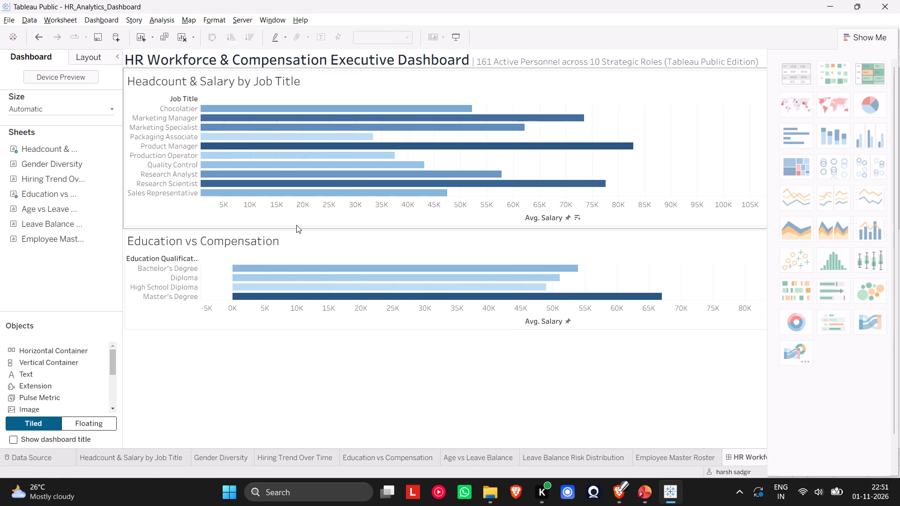
left_click(310, 242)
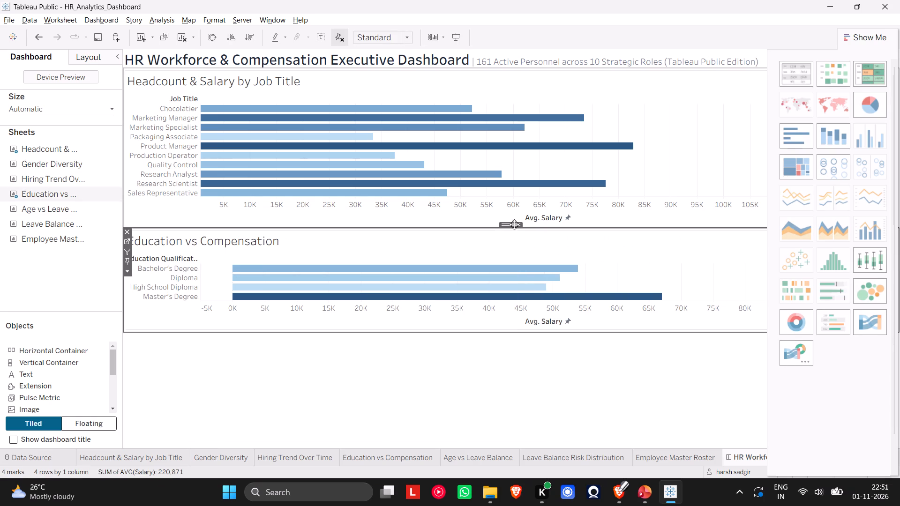
left_click_drag(512, 226, 99, 273)
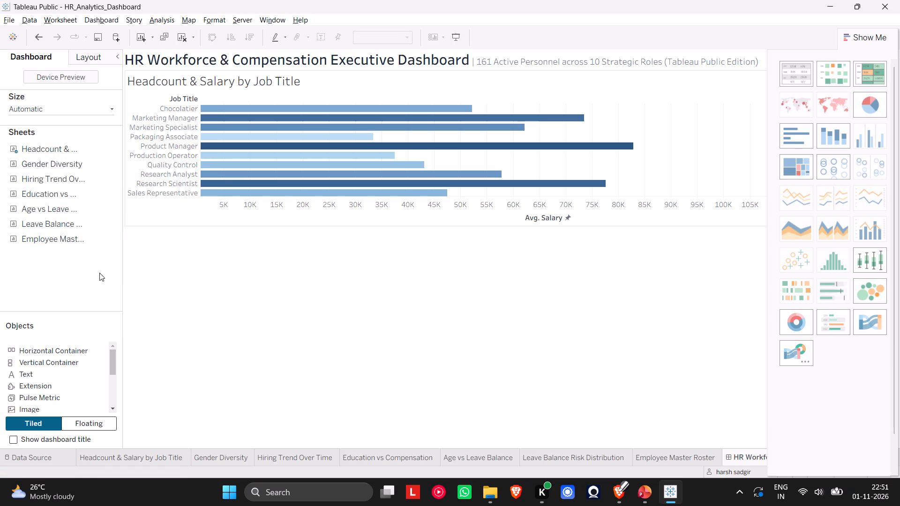
left_click(244, 174)
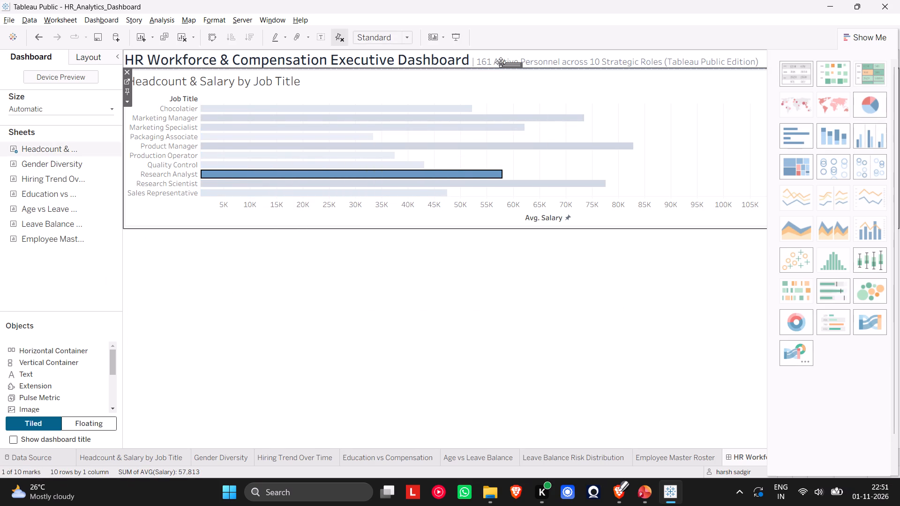
left_click_drag(506, 65, 85, 276)
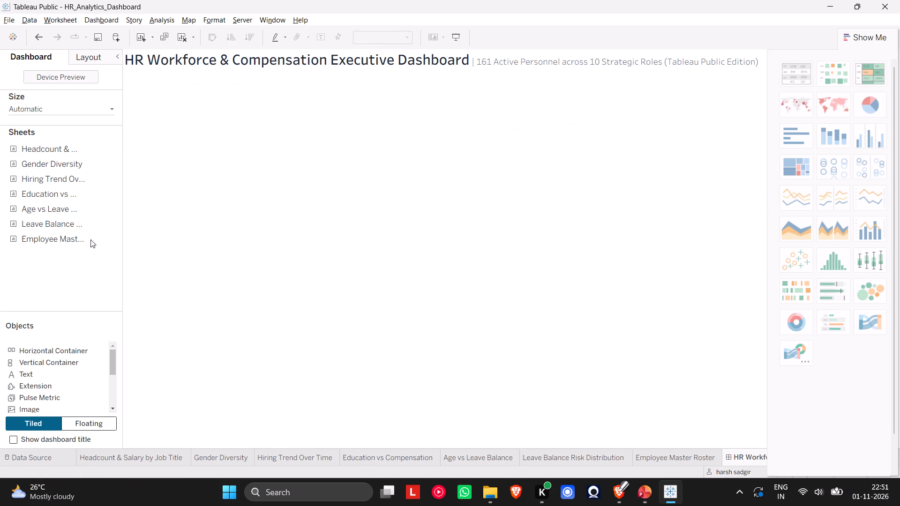
Stack sheets below the dashboard title in this order: Headcount & Salary by Job Title, Hiring Trend Over Time, Gender Diversity.
left_click_drag(75, 146, 251, 124)
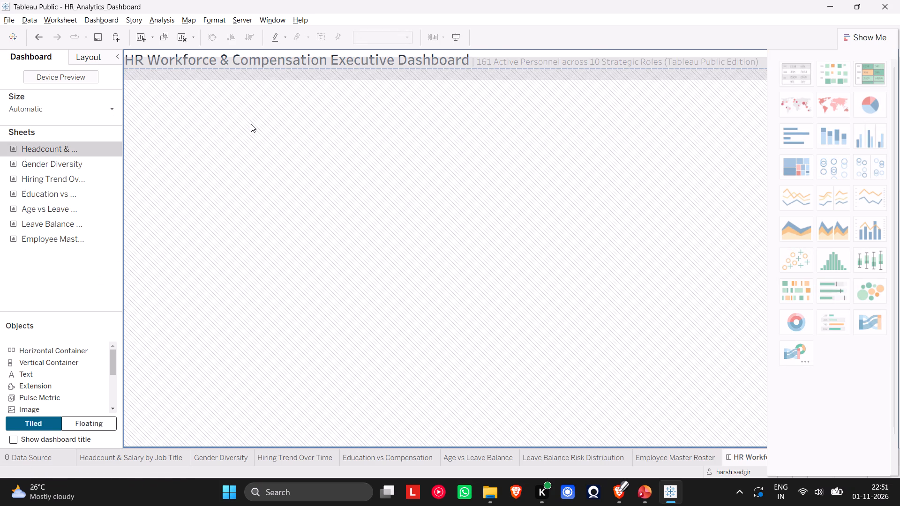
left_click_drag(67, 162, 219, 206)
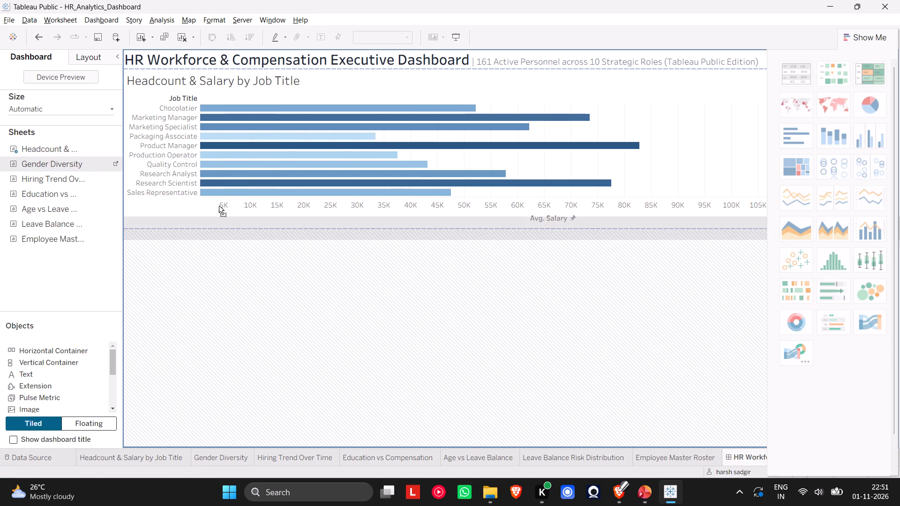
left_click_drag(219, 206, 246, 247)
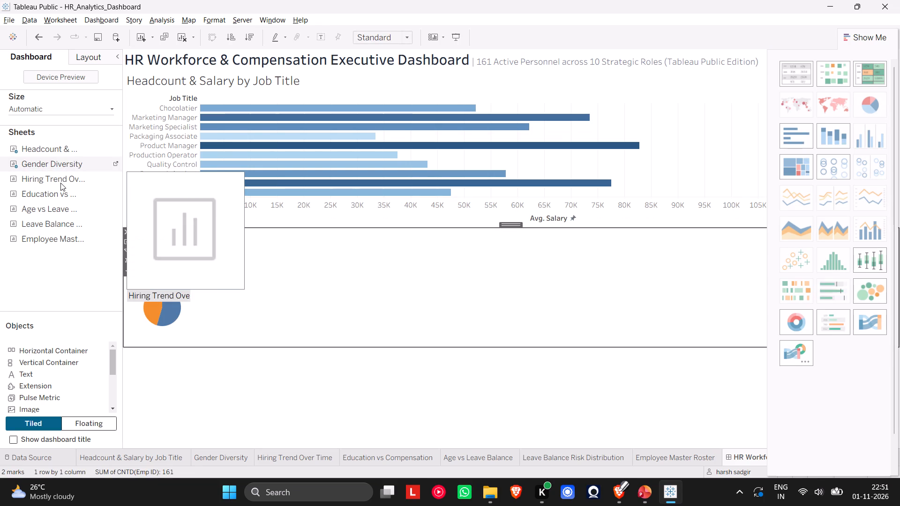
left_click_drag(60, 183, 390, 266)
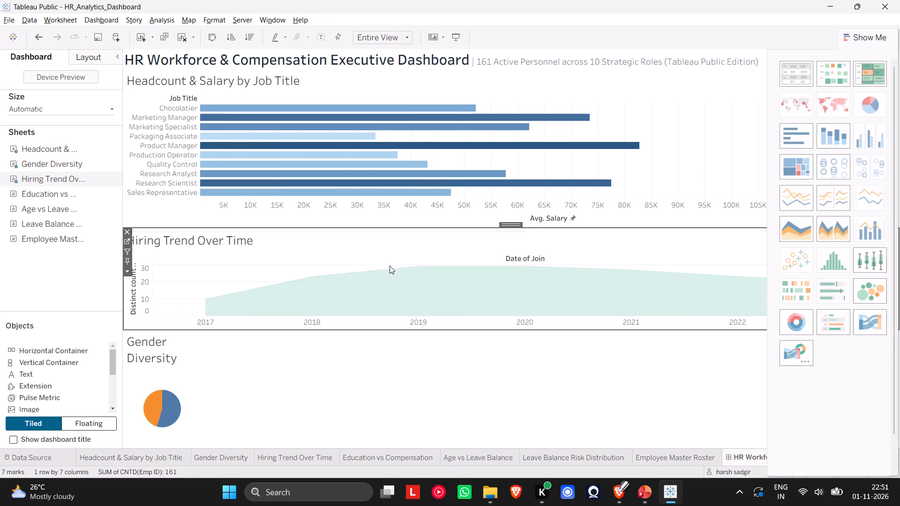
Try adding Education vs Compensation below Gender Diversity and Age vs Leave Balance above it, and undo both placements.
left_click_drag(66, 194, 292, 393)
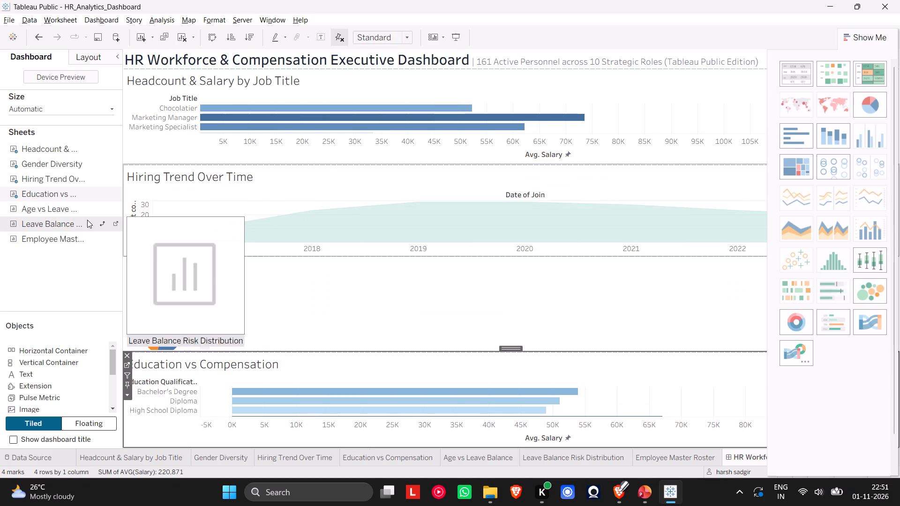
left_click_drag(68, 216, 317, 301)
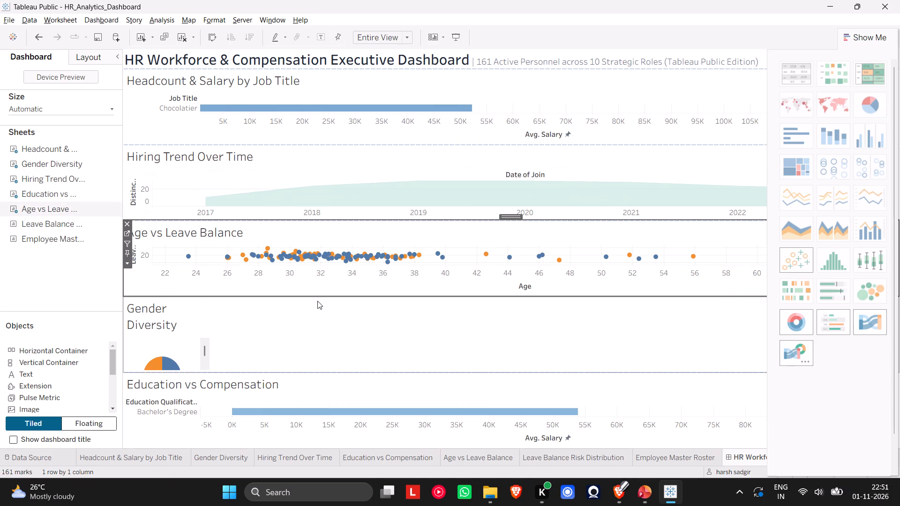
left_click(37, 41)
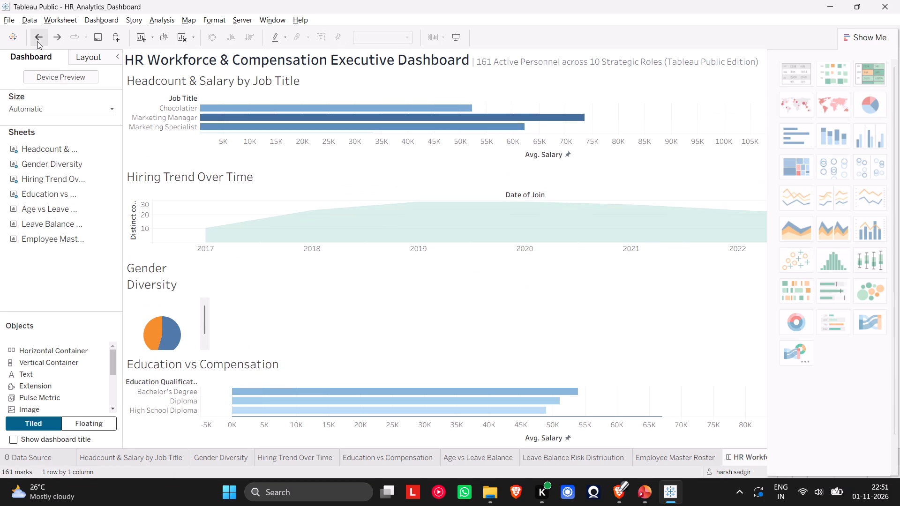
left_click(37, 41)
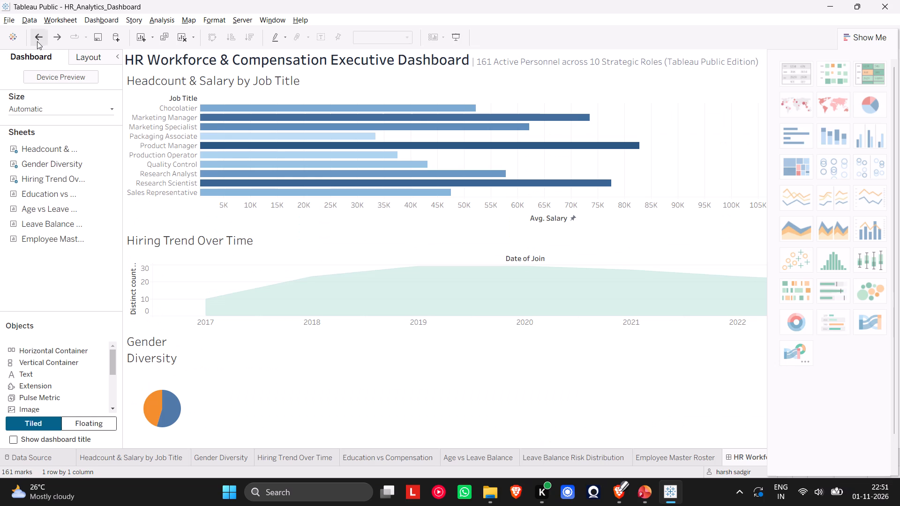
Examine the dashboard's size options and its layout properties.
left_click(73, 107)
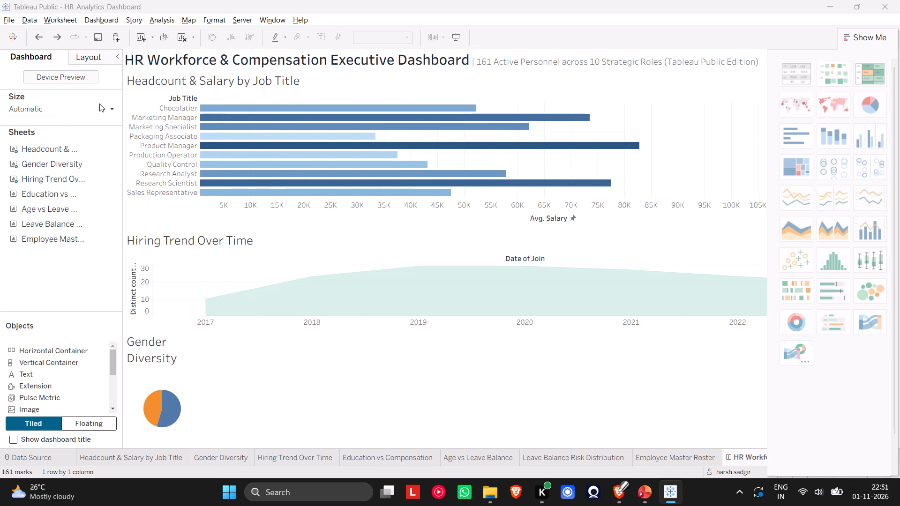
left_click(104, 110)
left_click(113, 110)
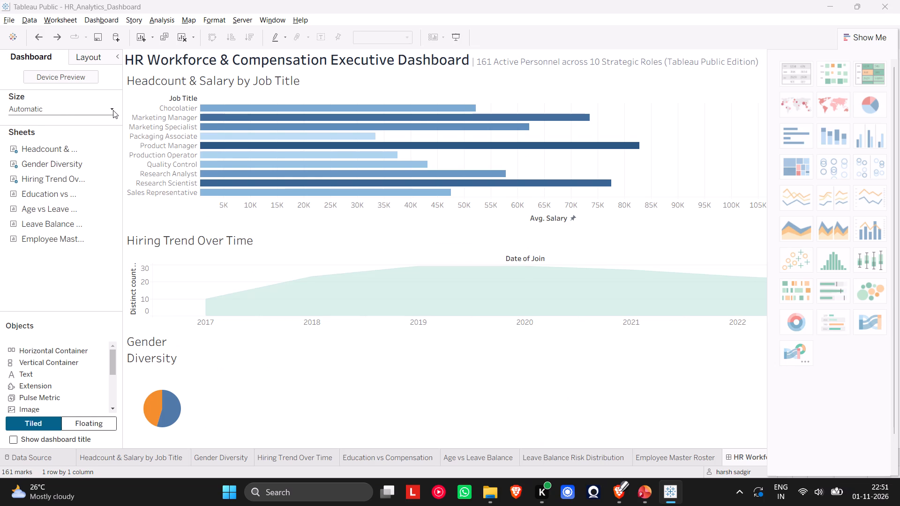
left_click(113, 110)
left_click(113, 110)
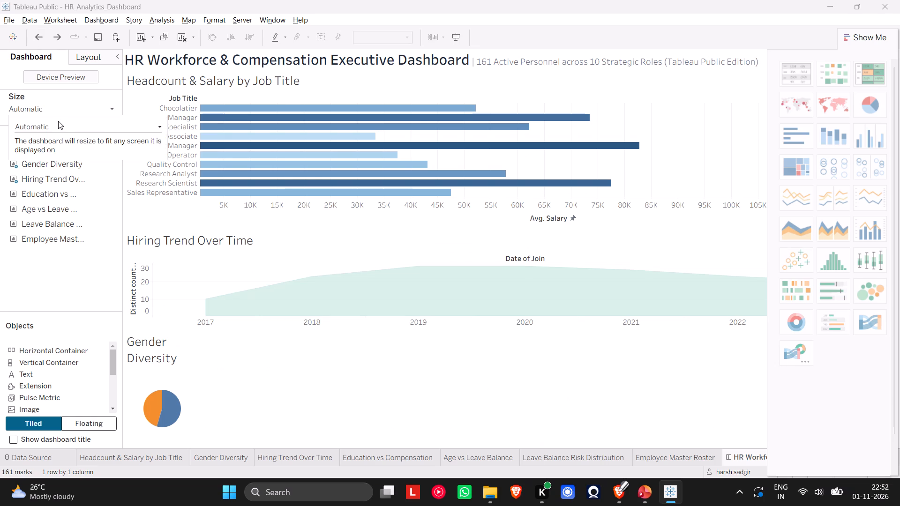
triple_click(30, 101)
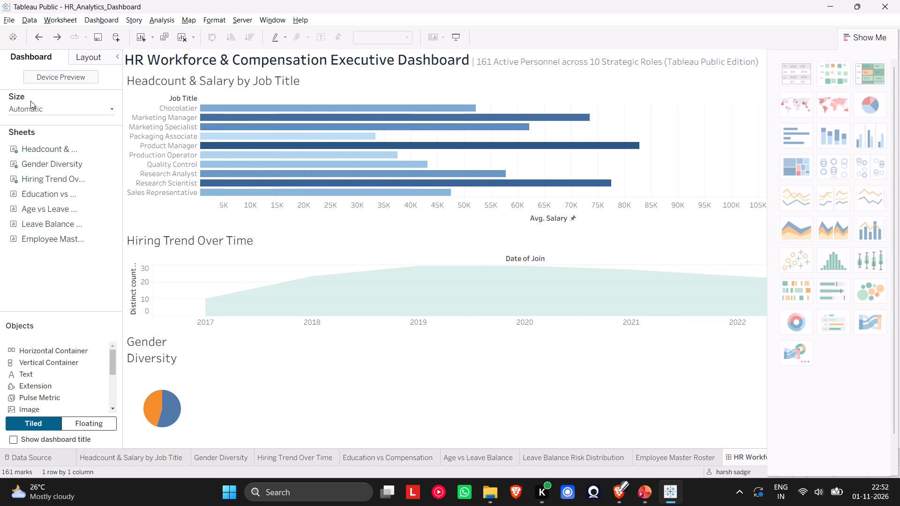
left_click(30, 101)
left_click(30, 101)
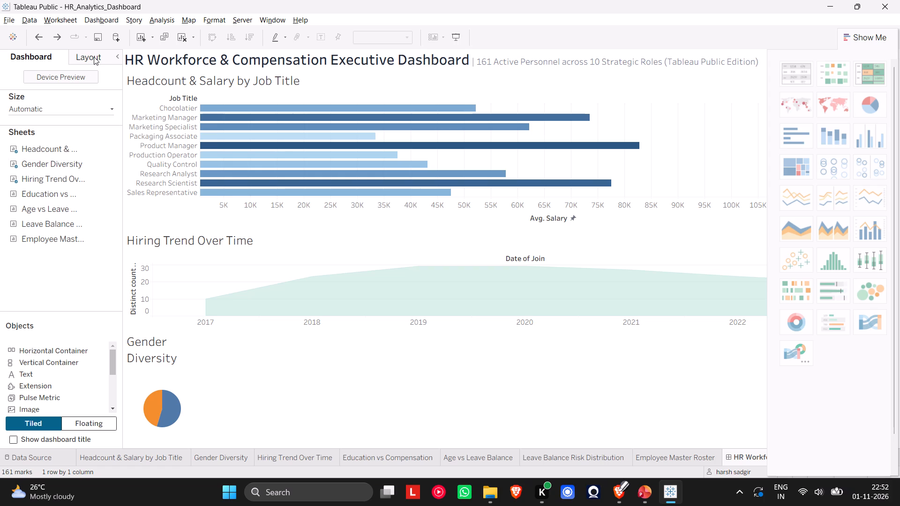
left_click(94, 57)
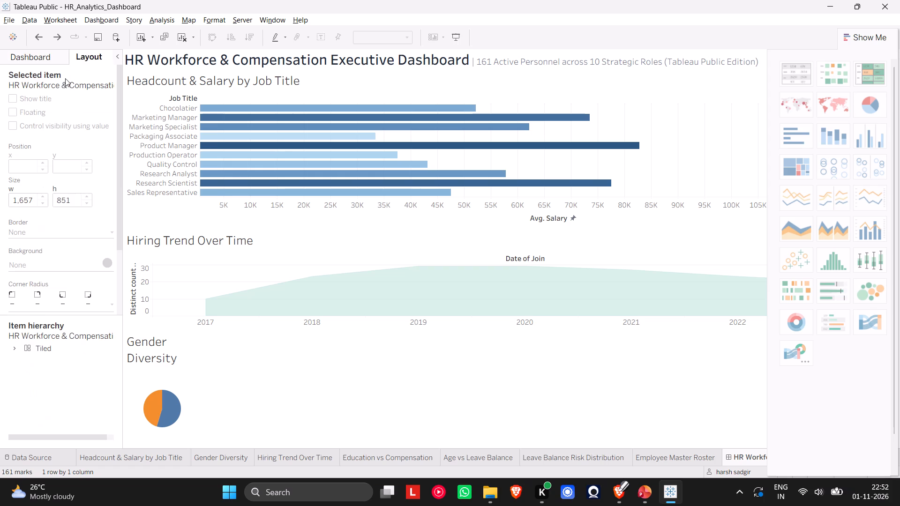
scroll(67, 188, "right", 1)
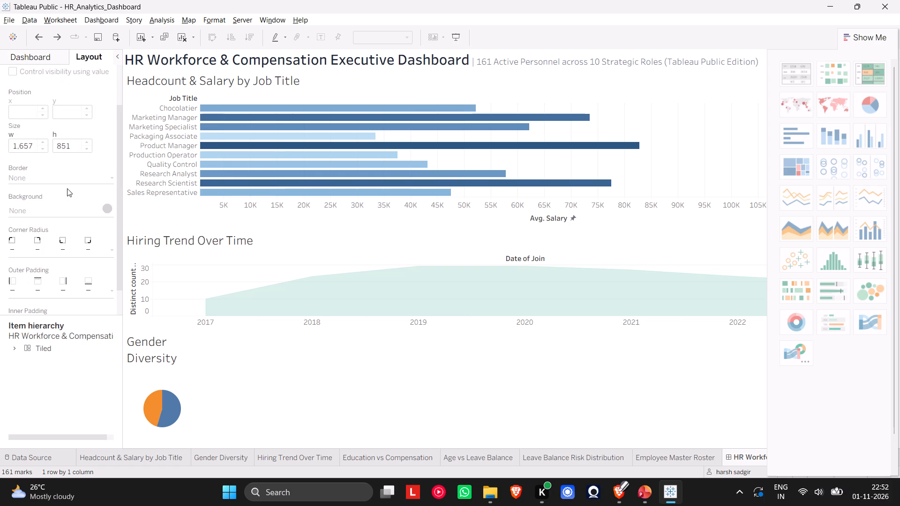
scroll(67, 188, "right", 1)
Switch back to the Tableau tutorial video in Brave and resume playback.
key("alt+Tab")
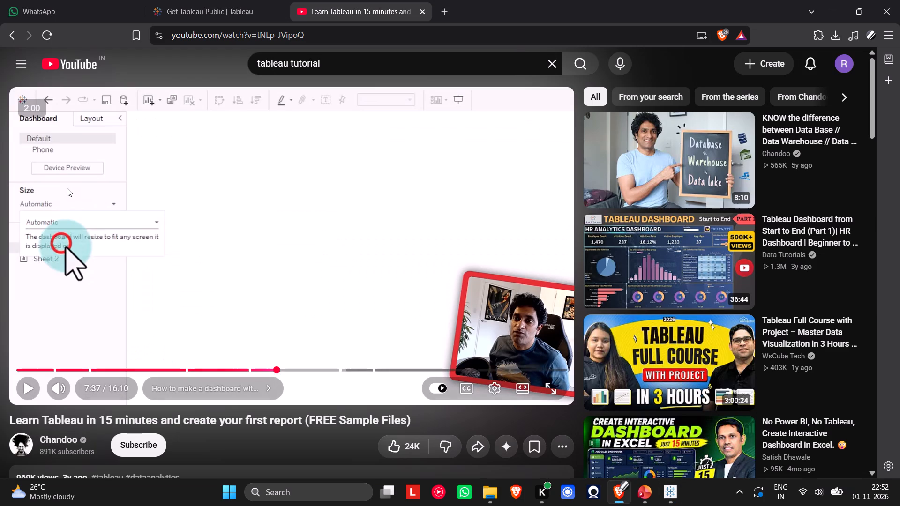
key("space")
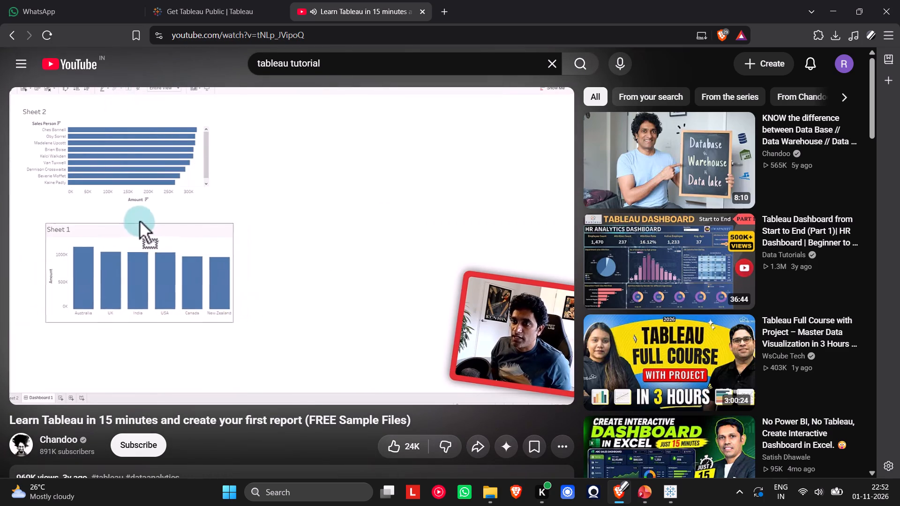
Replay the tutorial's part on making dashboard sheets floating in Brave, and return to the Tableau dashboard with Headcount & Salary by Job Title selected.
key("Left")
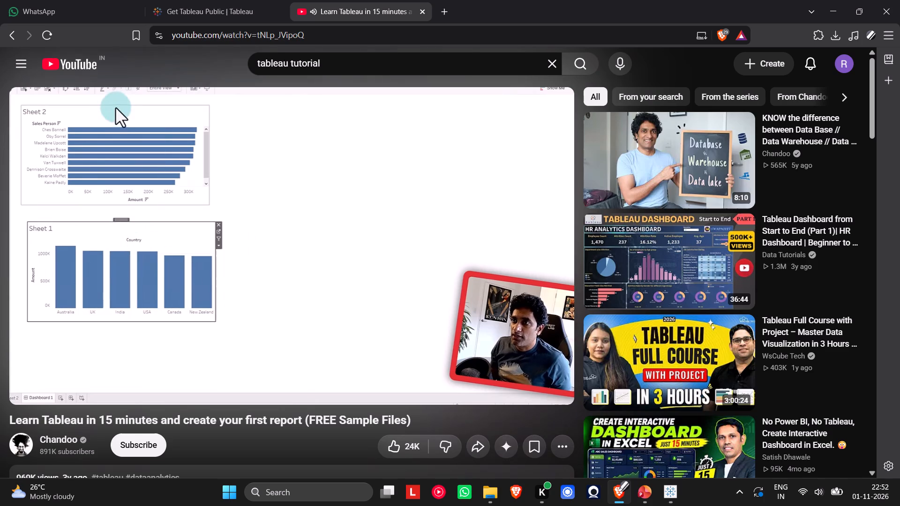
key("space")
key("alt+Tab")
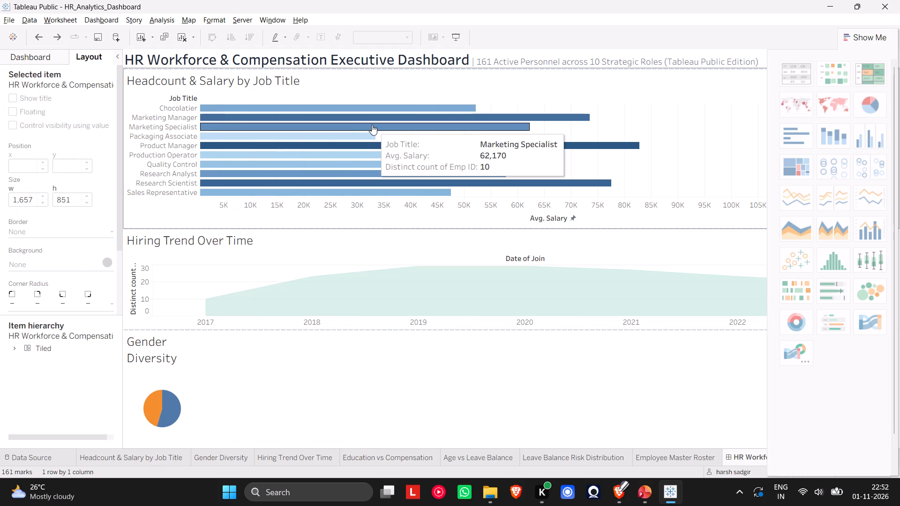
left_click(630, 92)
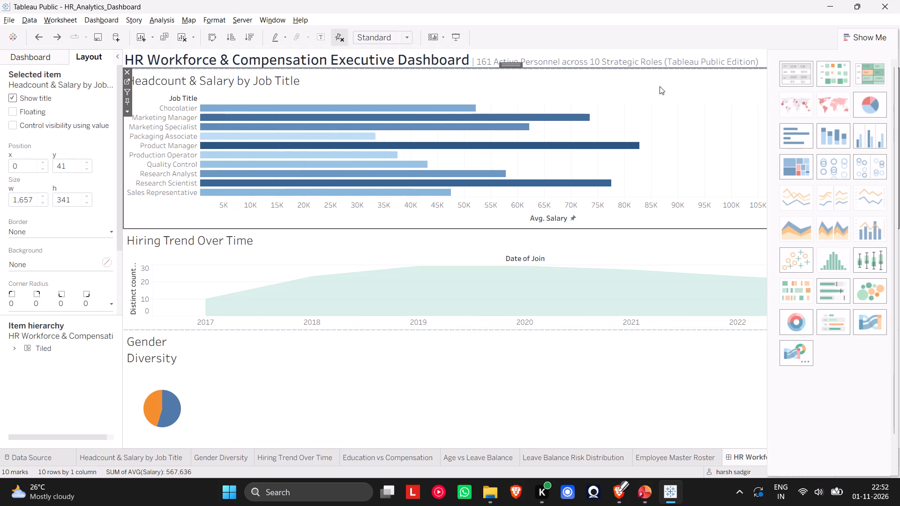
key("alt+Tab")
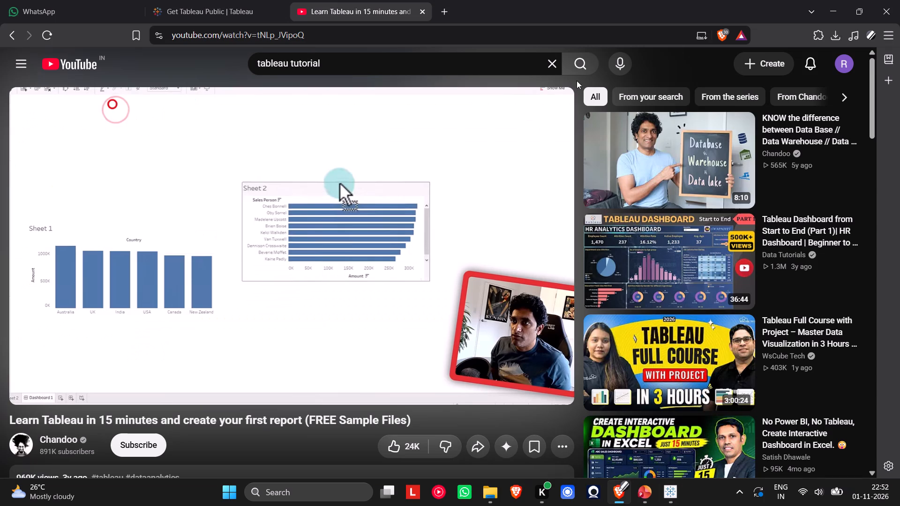
key("Left")
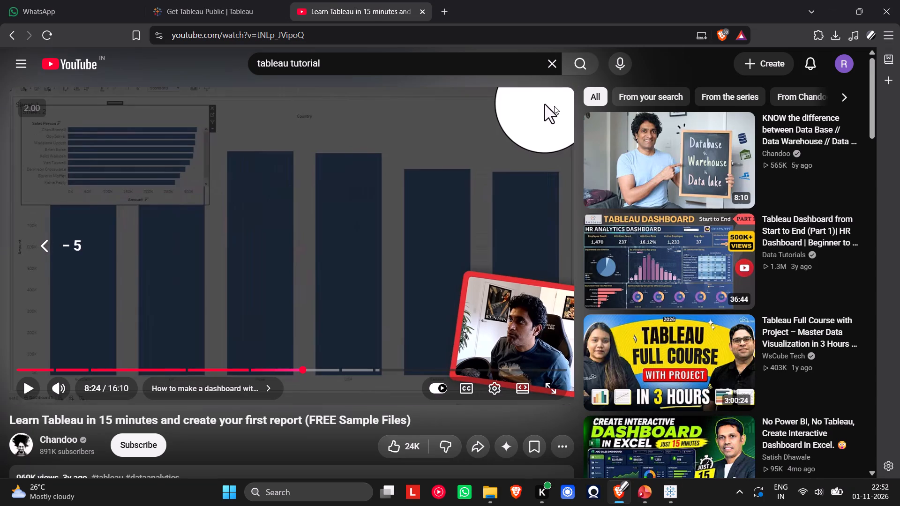
key("space")
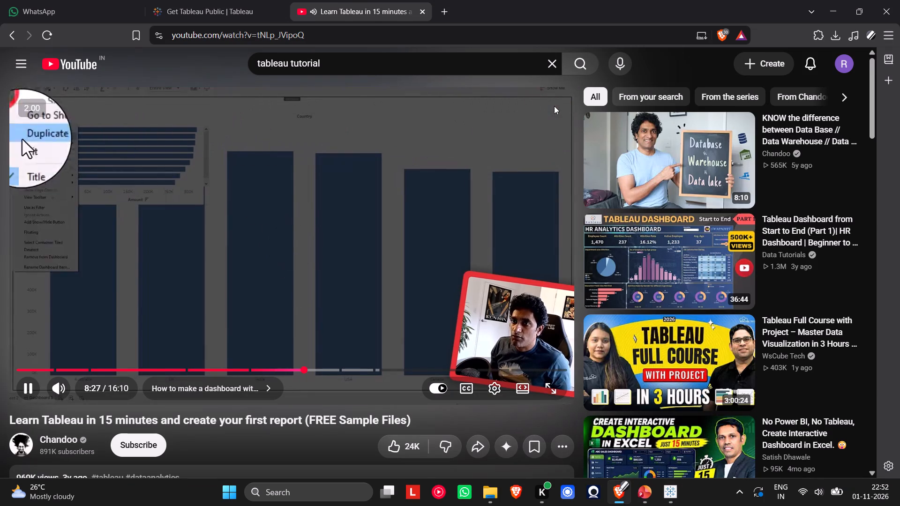
key("space")
key("alt+Tab")
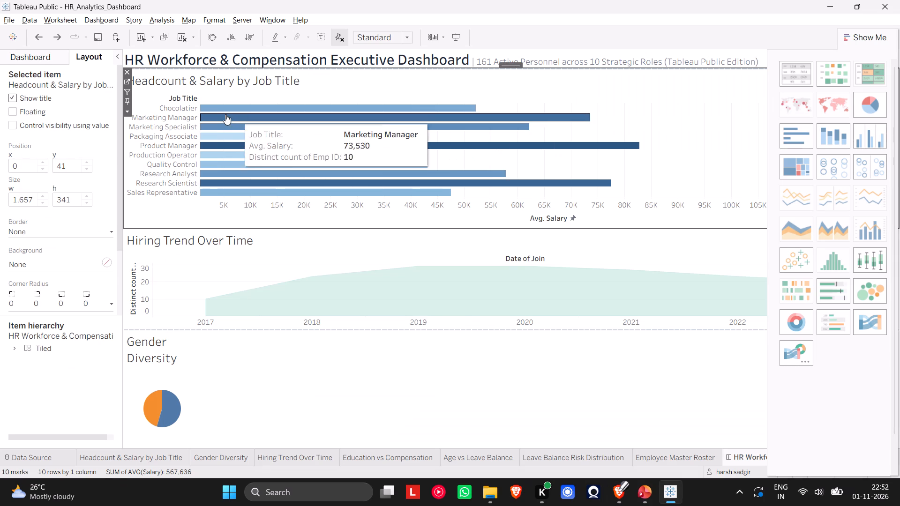
Make the Headcount & Salary by Job Title sheet floating on the dashboard.
left_click(127, 112)
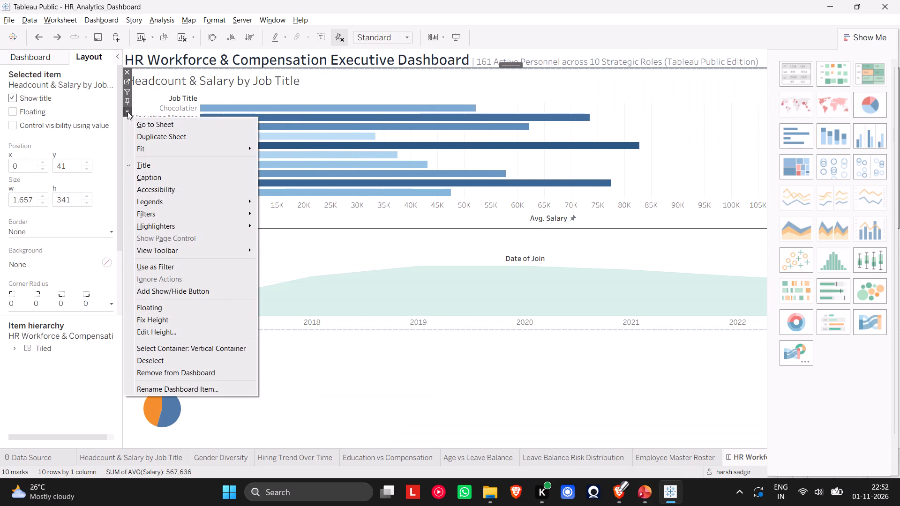
left_click(179, 311)
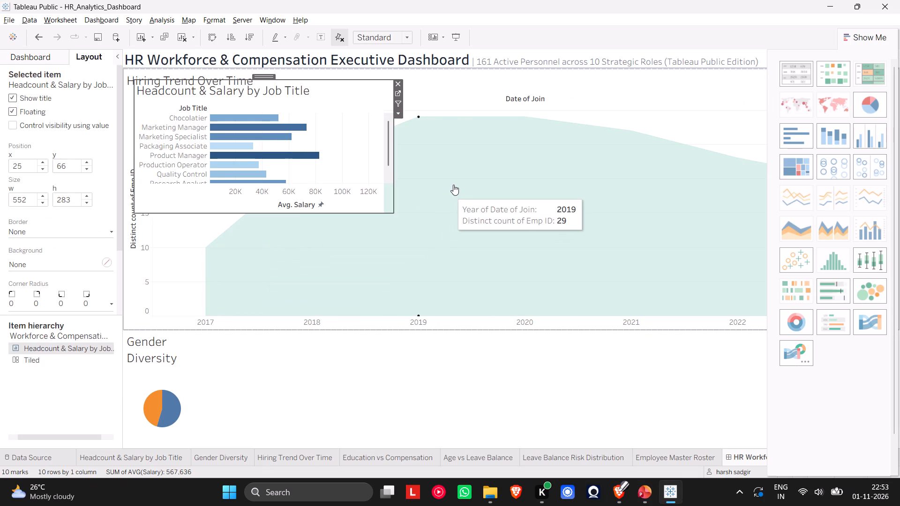
Make the Hiring Trend Over Time sheet floating and place it beside Headcount & Salary by Job Title, at about x 583, y 72.
left_click(580, 99)
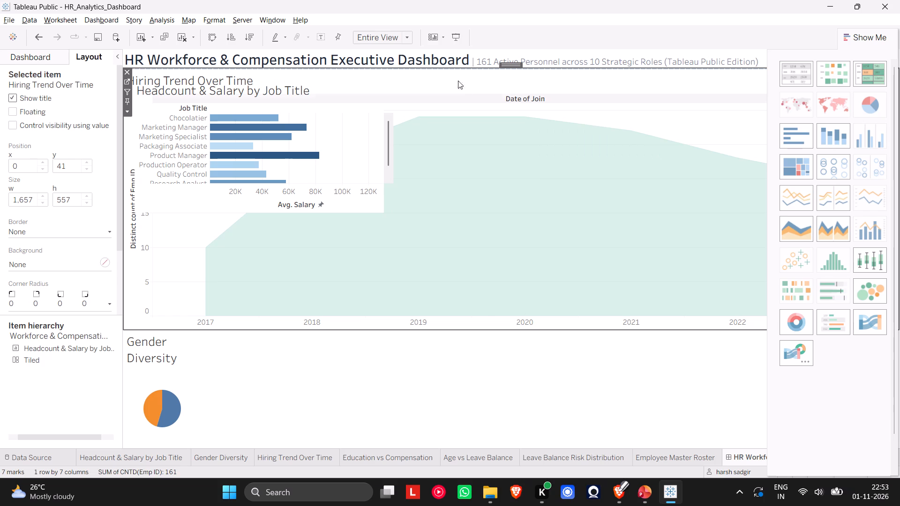
left_click(128, 113)
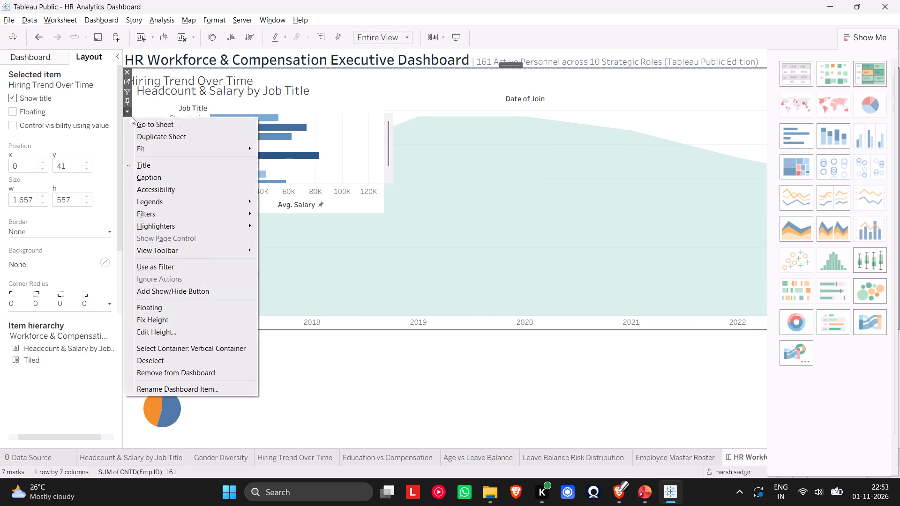
left_click(171, 305)
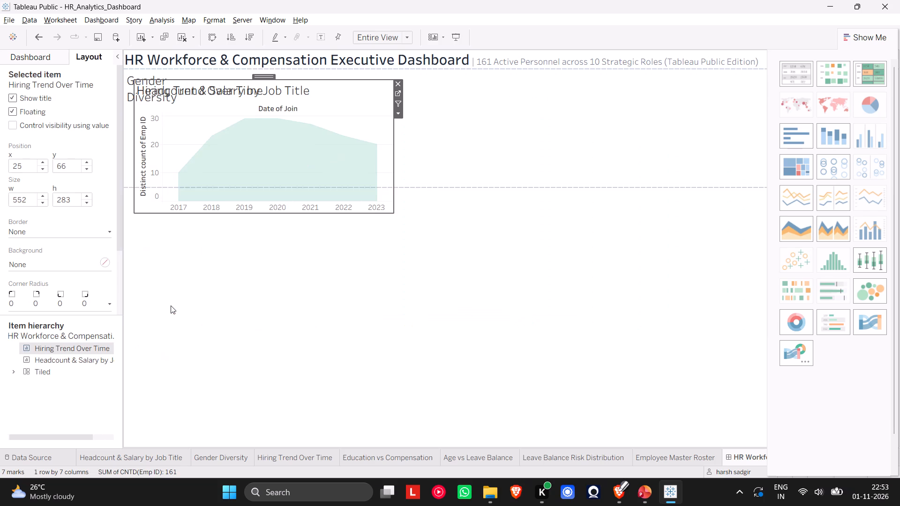
left_click_drag(262, 79, 311, 86)
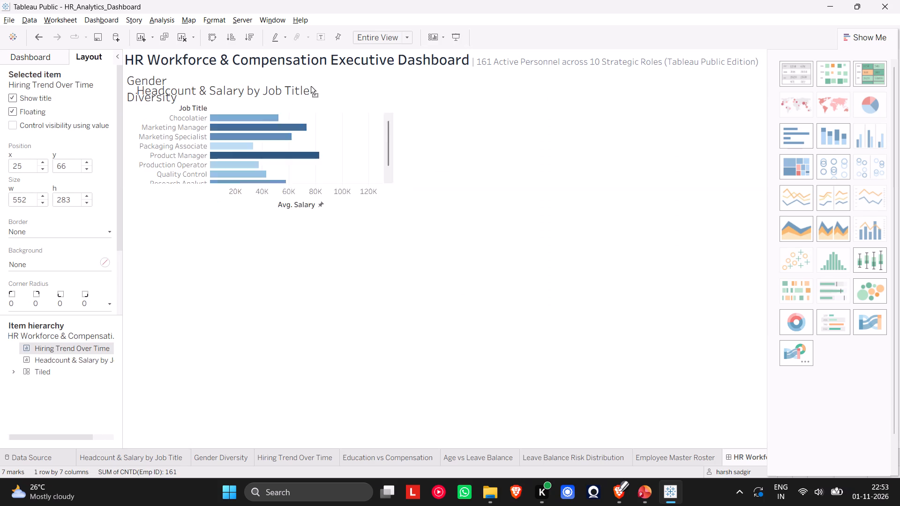
left_click_drag(311, 86, 524, 82)
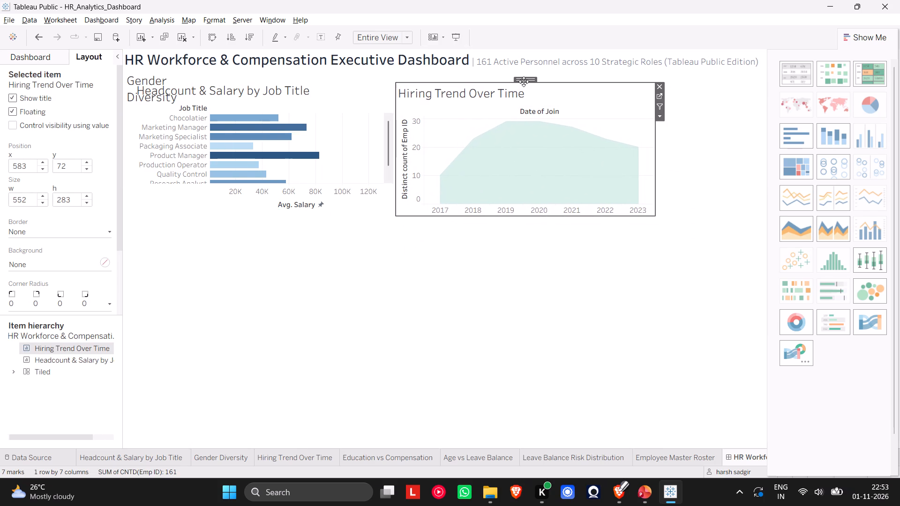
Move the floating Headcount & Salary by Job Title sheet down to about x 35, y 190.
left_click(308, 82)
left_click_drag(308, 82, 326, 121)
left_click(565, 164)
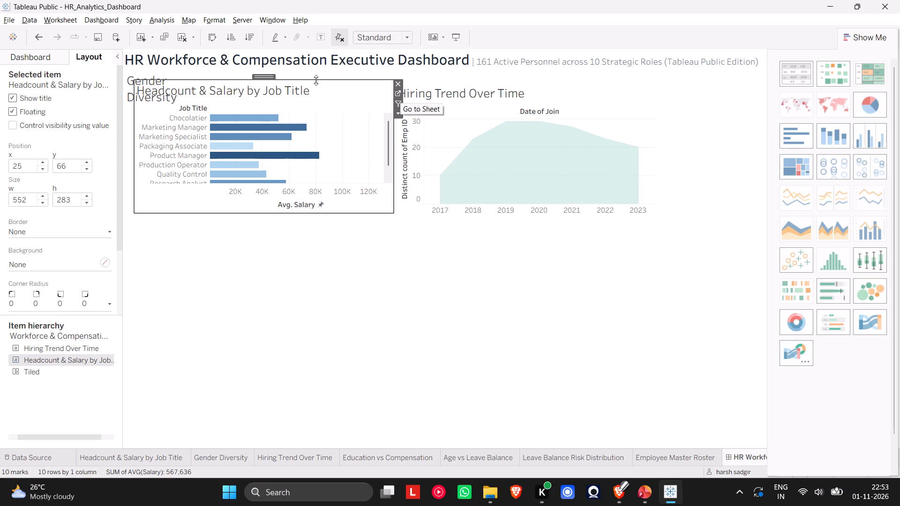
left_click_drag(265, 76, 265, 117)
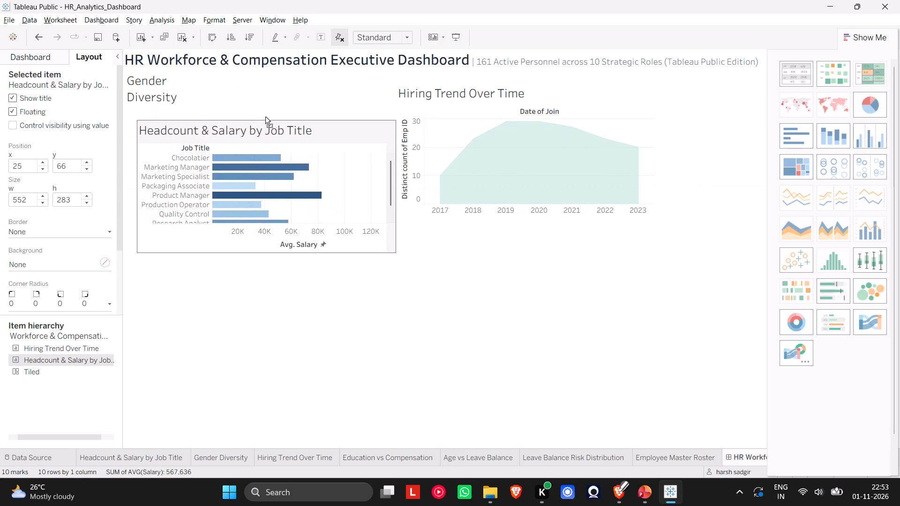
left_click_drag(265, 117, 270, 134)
Make the Gender Diversity sheet floating and place it directly below Headcount & Salary by Job Title.
left_click(175, 88)
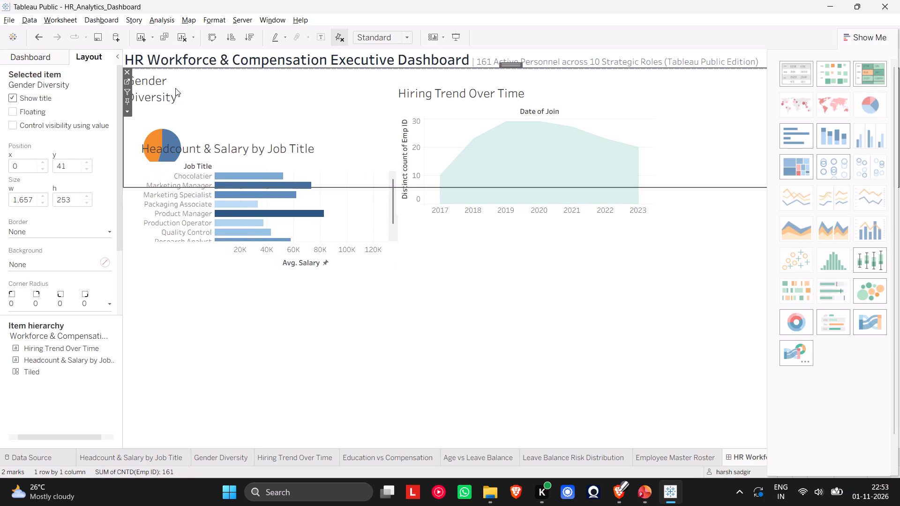
left_click(129, 112)
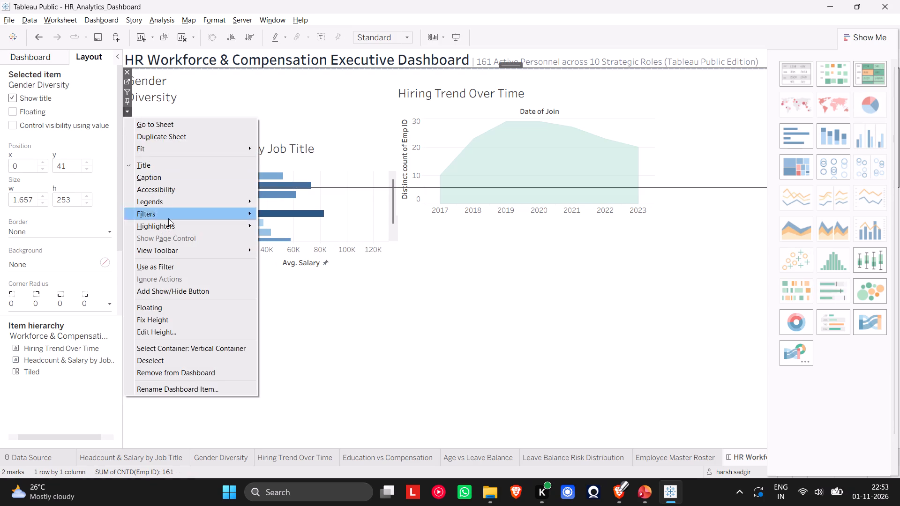
left_click(170, 306)
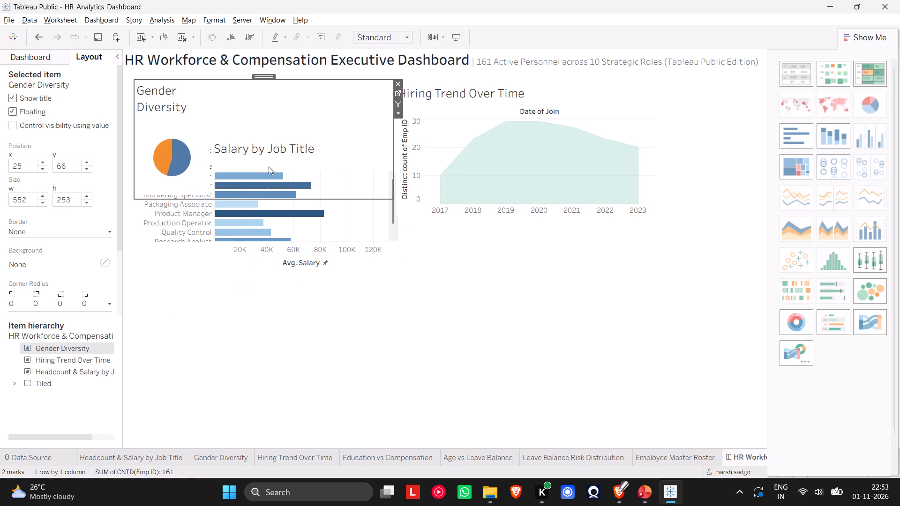
left_click_drag(256, 79, 270, 268)
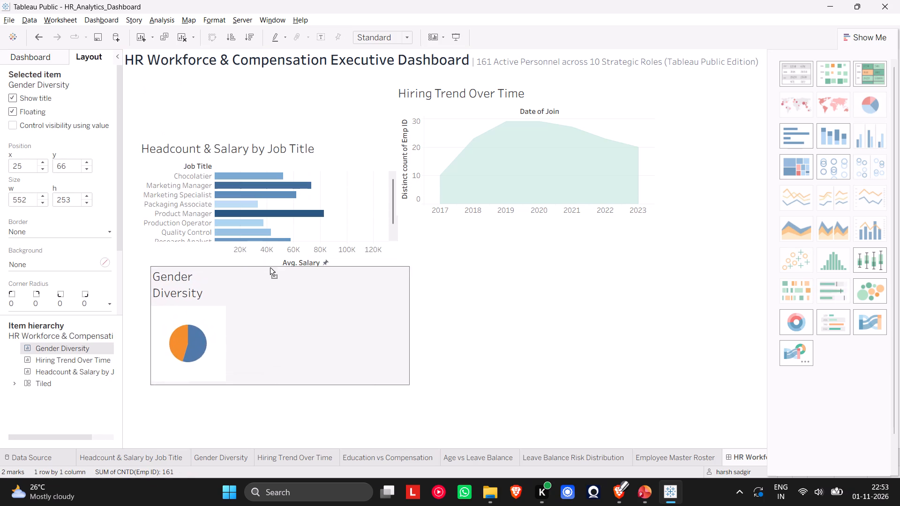
left_click_drag(270, 268, 263, 273)
Move Headcount & Salary by Job Title up beside Hiring Trend Over Time, at about x 23, y 64.
left_click(333, 193)
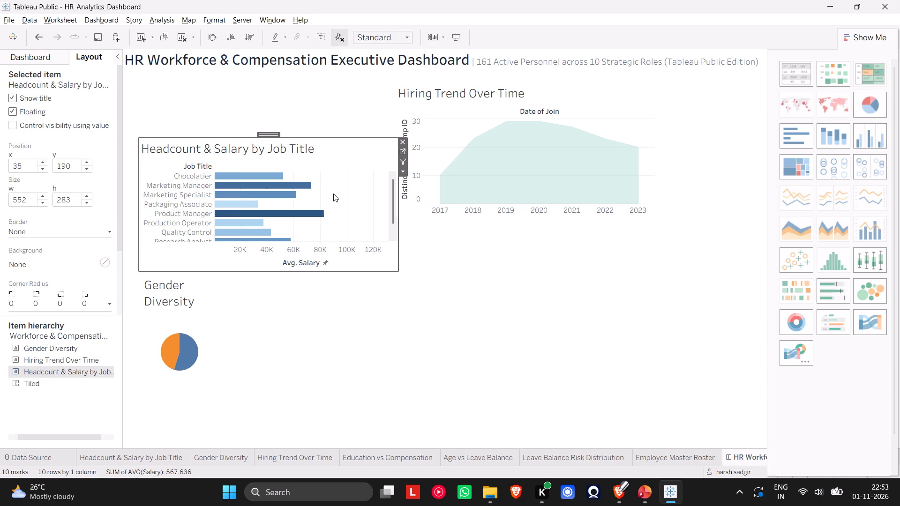
left_click_drag(271, 134, 271, 112)
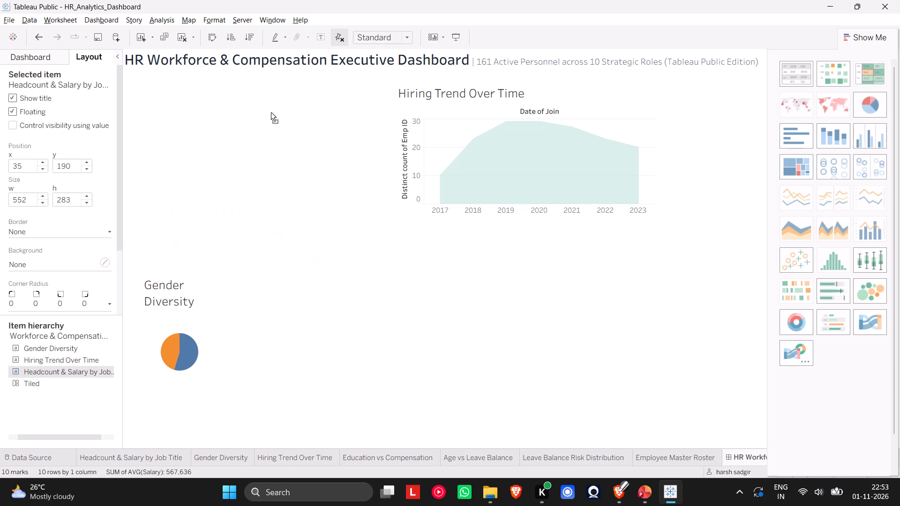
left_click_drag(271, 112, 265, 75)
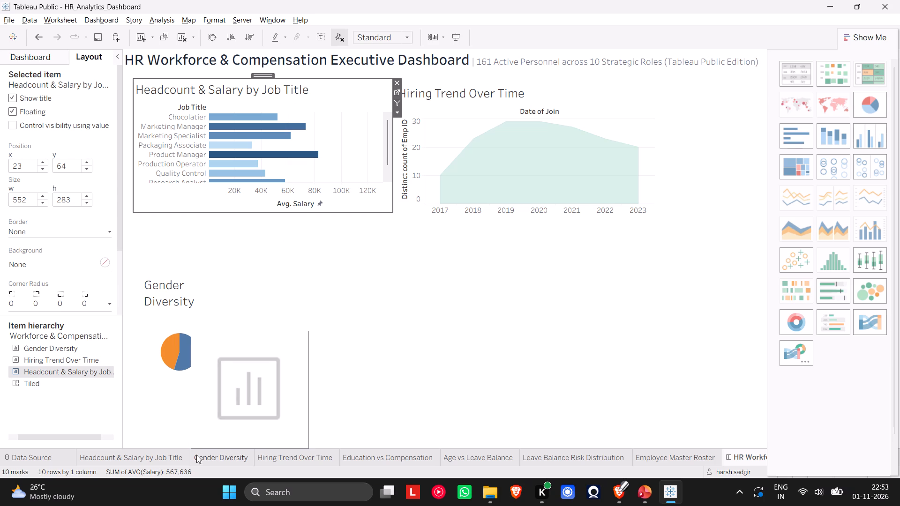
Examine the Headcount & Salary by Job Title, Employee Master Roster and Leave Balance Risk Distribution worksheets.
left_click(149, 458)
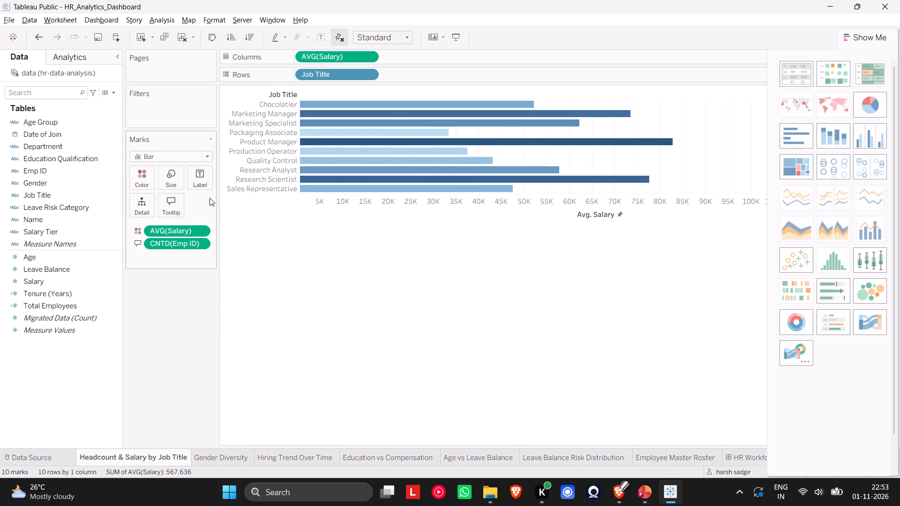
scroll(387, 114, "down", 1)
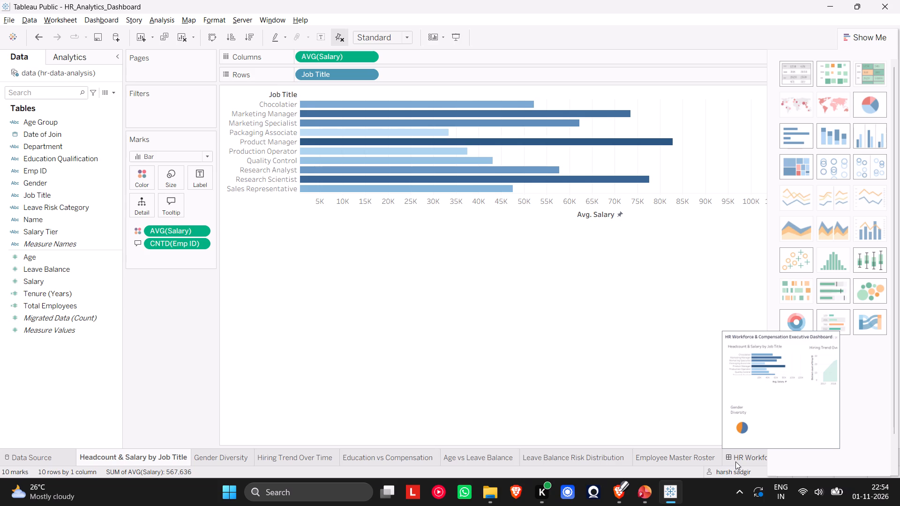
left_click(735, 461)
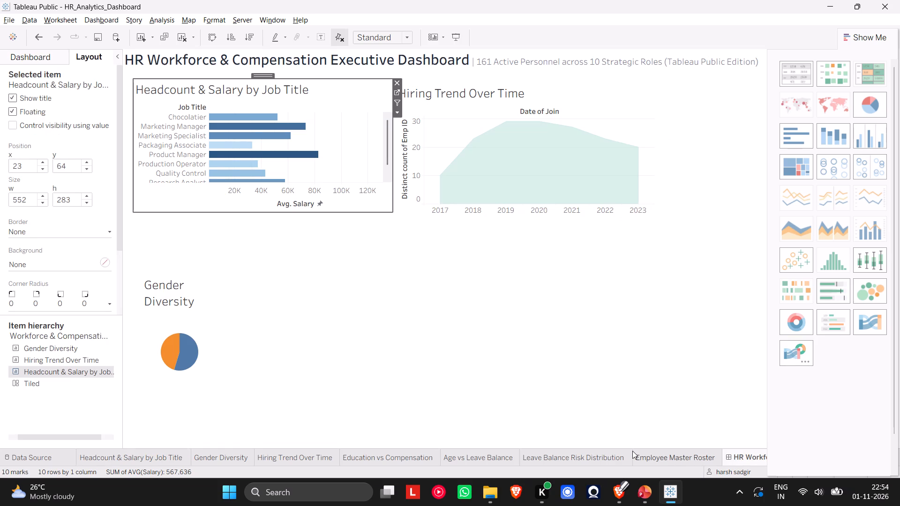
left_click(673, 458)
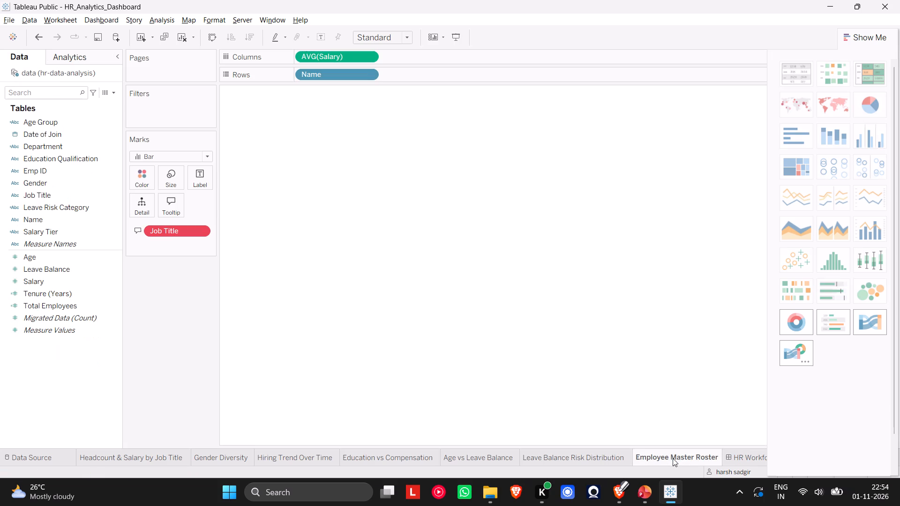
left_click(750, 461)
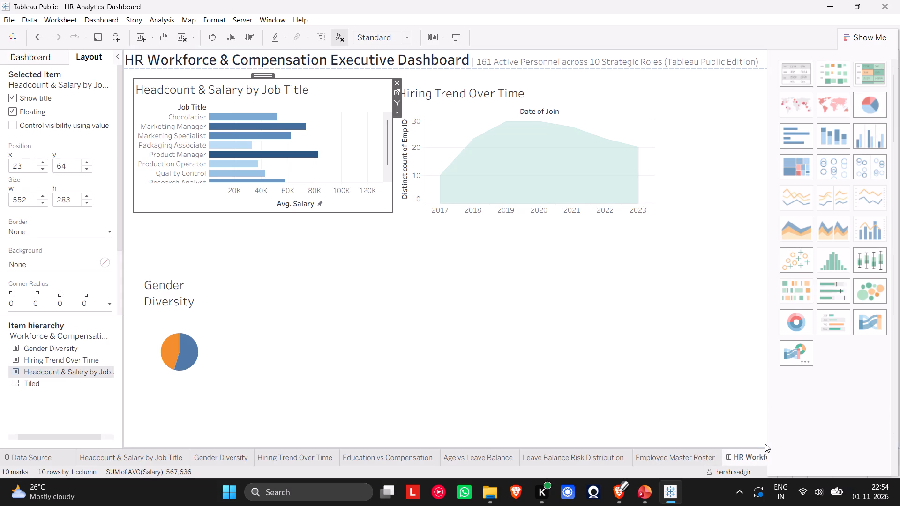
left_click_drag(766, 443, 715, 459)
left_click_drag(715, 459, 667, 463)
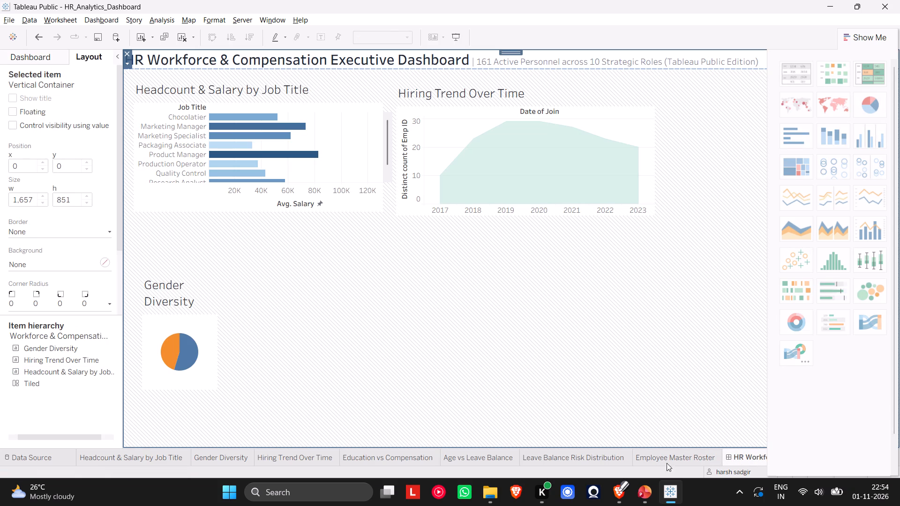
left_click_drag(667, 463, 633, 464)
left_click_drag(648, 472, 562, 475)
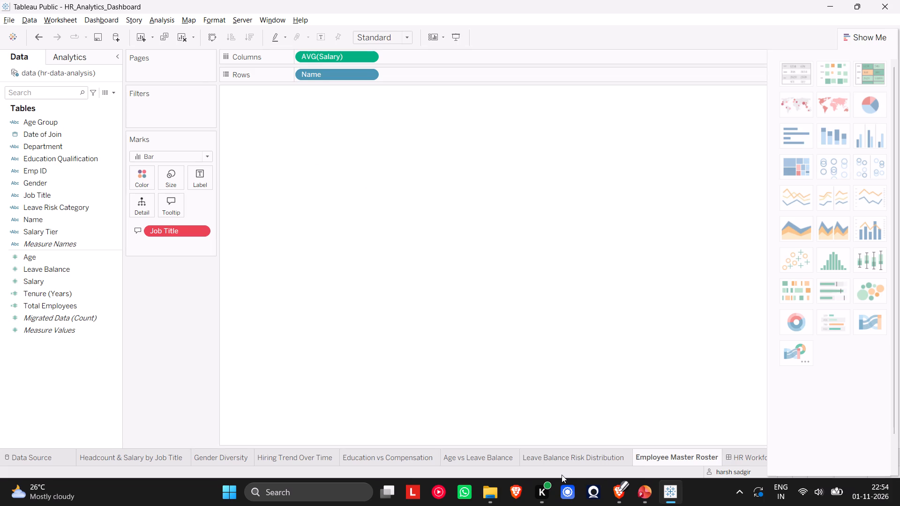
left_click_drag(562, 475, 563, 475)
left_click_drag(593, 458, 527, 458)
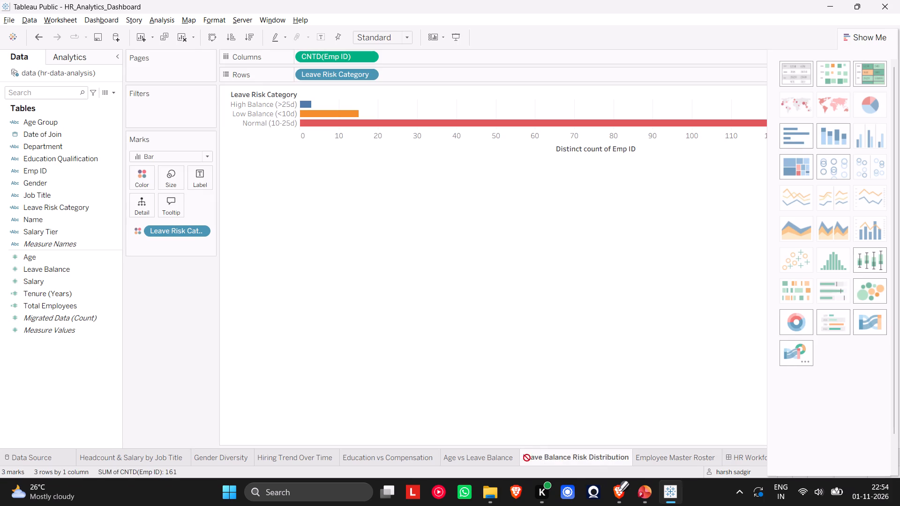
left_click_drag(527, 458, 520, 464)
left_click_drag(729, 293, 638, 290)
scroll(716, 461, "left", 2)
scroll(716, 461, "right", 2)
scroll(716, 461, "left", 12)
Return to the HR Workforce dashboard and move the floating Gender Diversity sheet up and inward to about x 99, y 426.
left_click(801, 413)
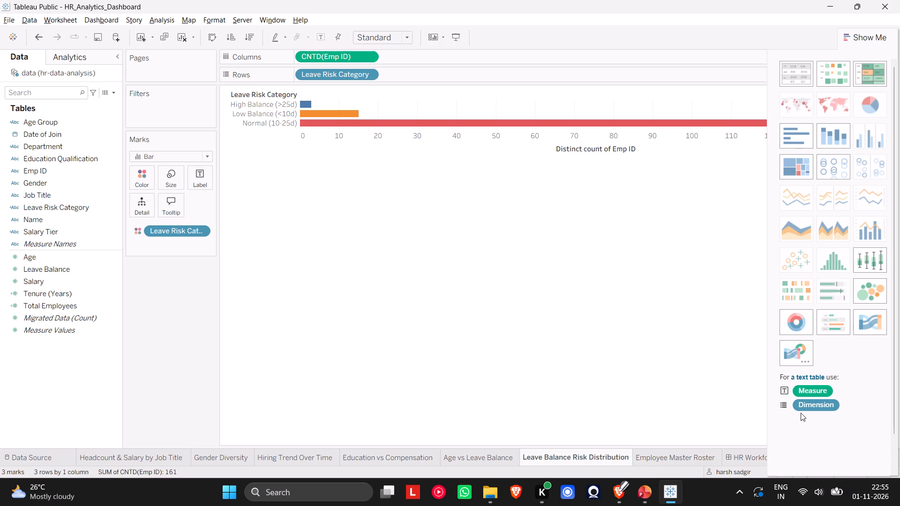
left_click(742, 455)
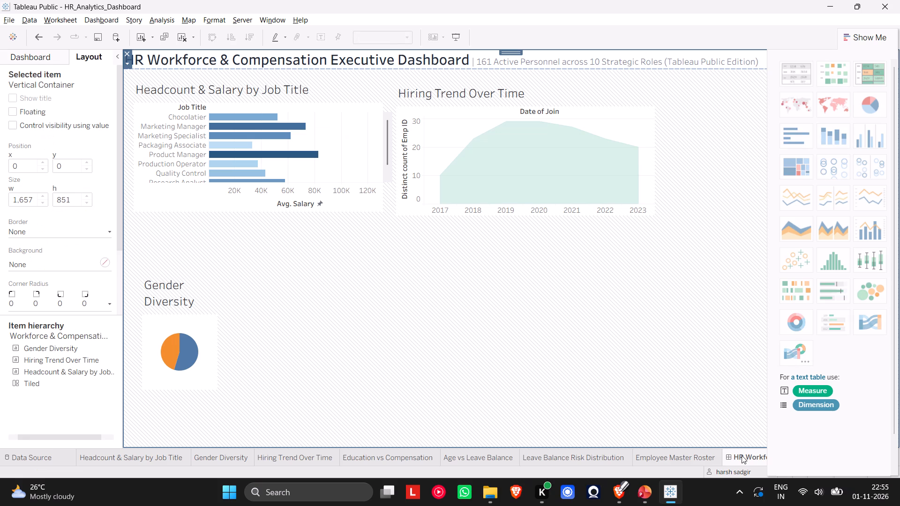
left_click(644, 385)
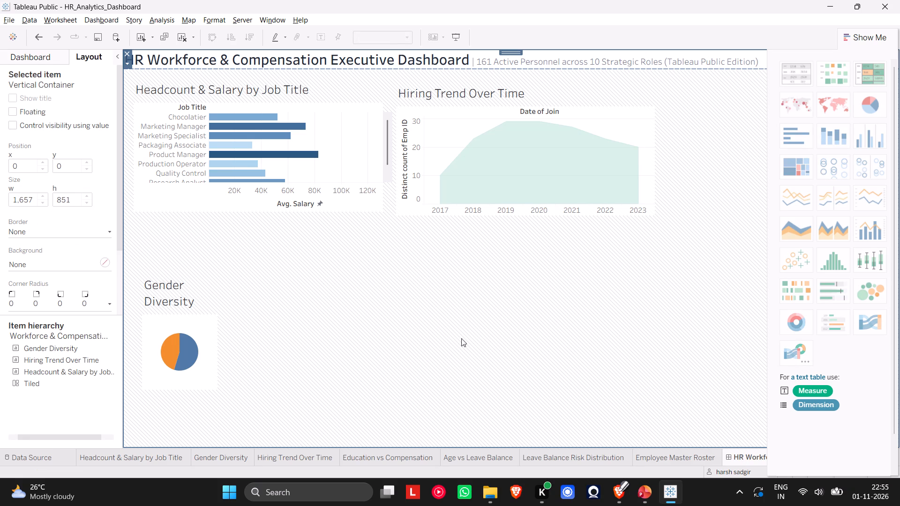
left_click(401, 330)
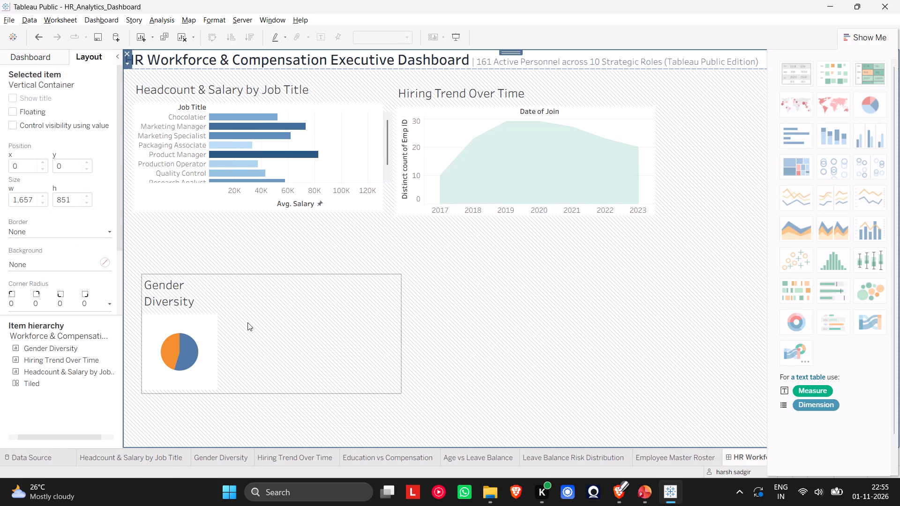
left_click(247, 322)
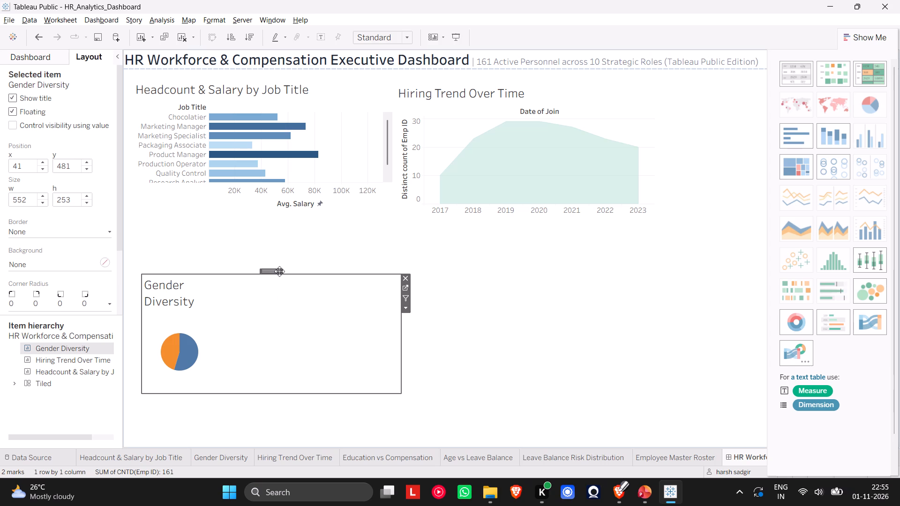
left_click_drag(278, 271, 306, 246)
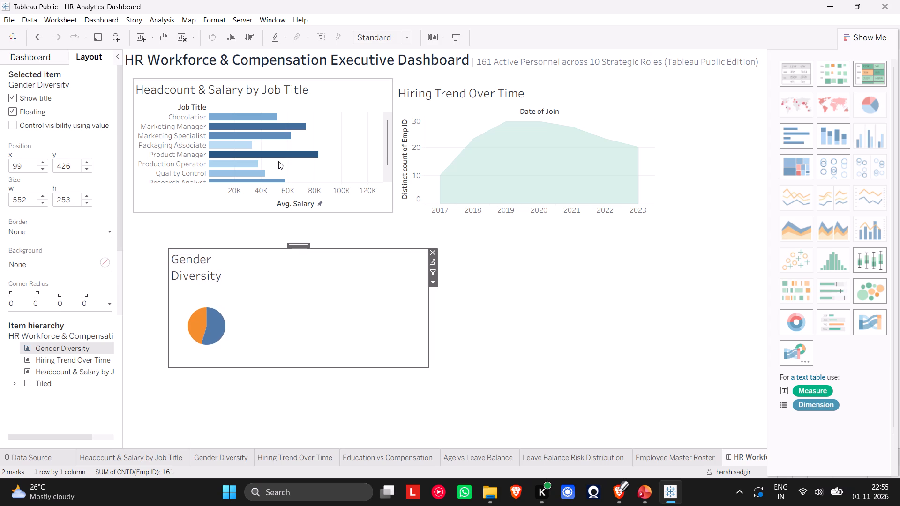
scroll(278, 162, "right", 1)
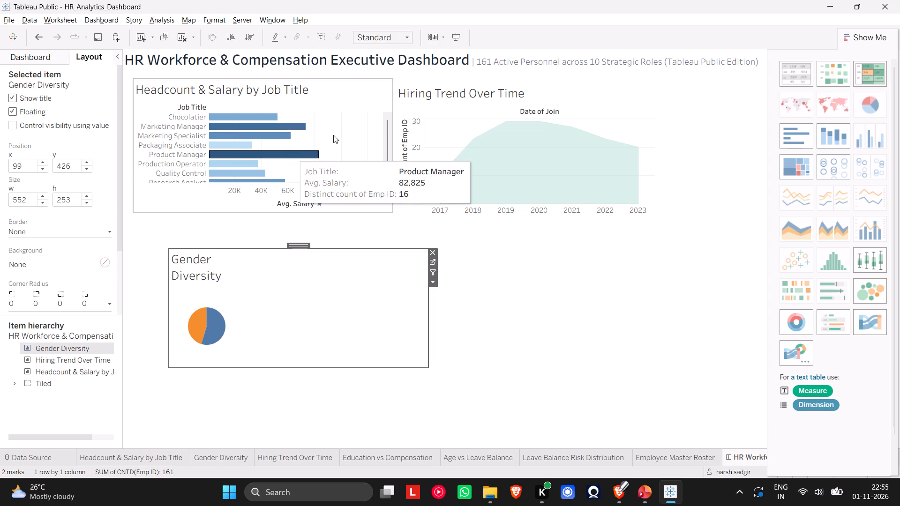
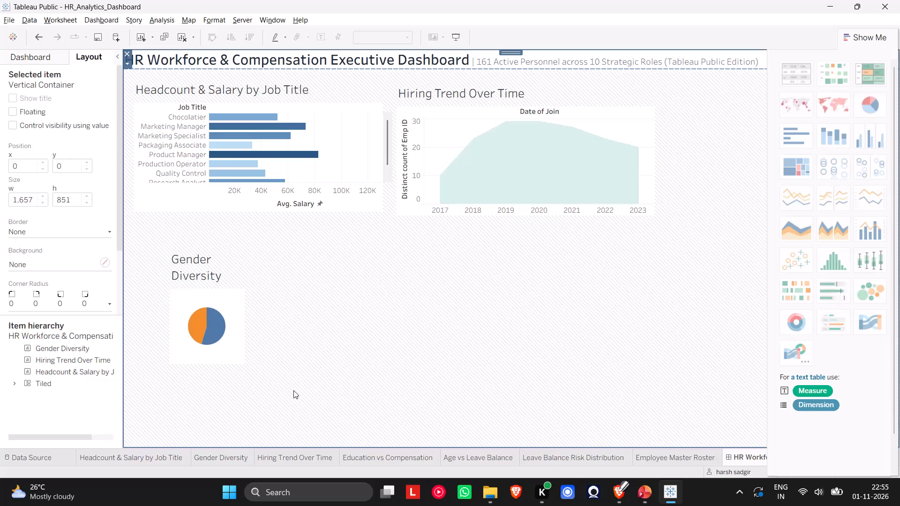
Delete the tiled vertical layout container holding the dashboard title, along with the item inside it.
left_click(128, 53)
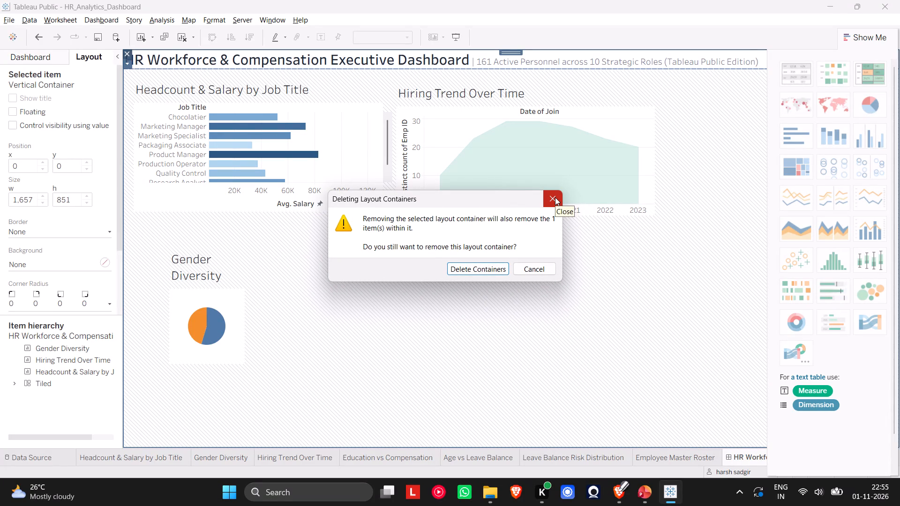
left_click(491, 272)
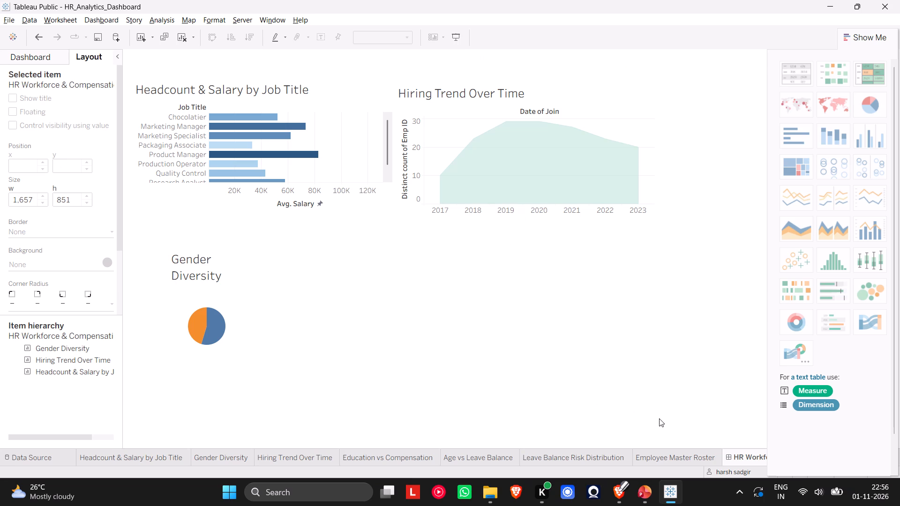
Resize the floating Gender Diversity sheet to about 249 by 243, with its left edge at about x 21.
left_click(335, 344)
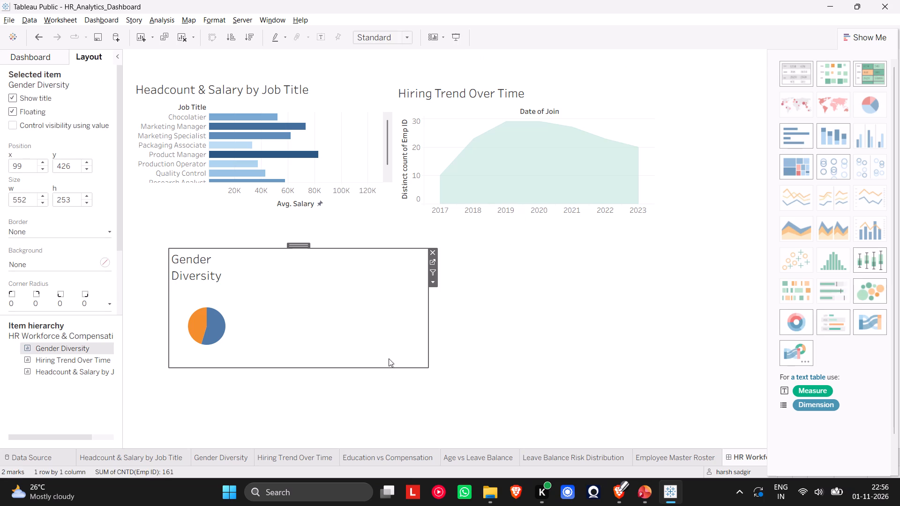
left_click_drag(428, 367, 297, 335)
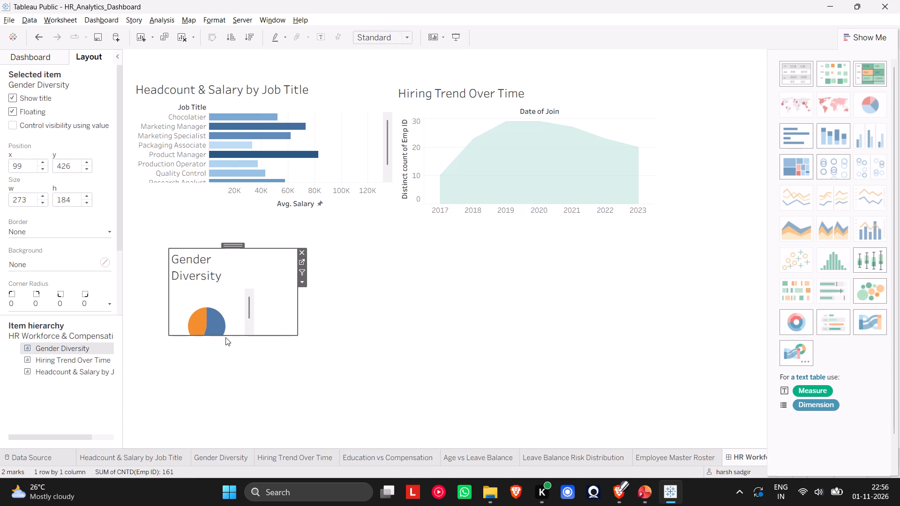
left_click_drag(226, 335, 225, 369)
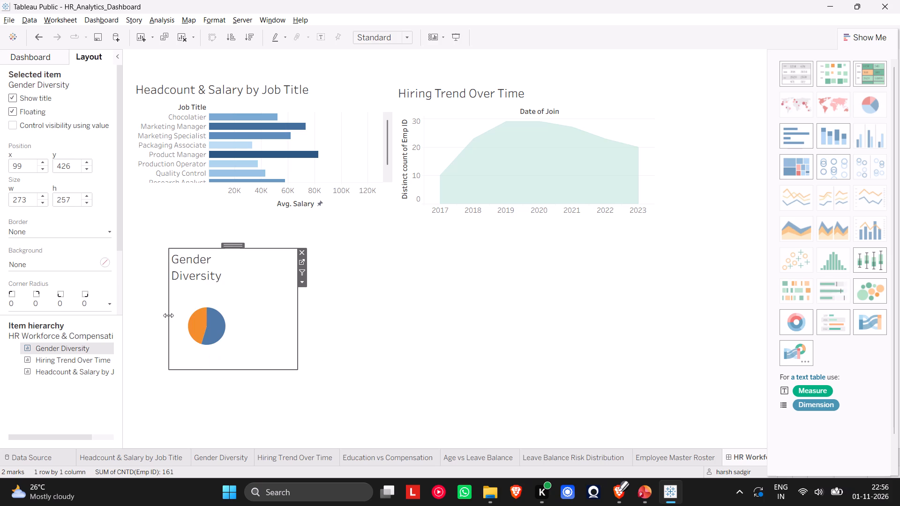
left_click_drag(168, 315, 133, 307)
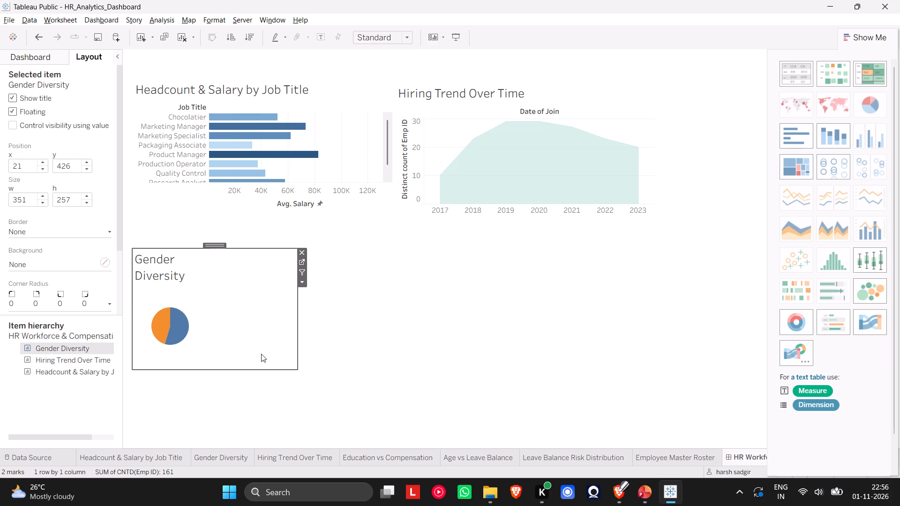
left_click_drag(294, 369, 217, 340)
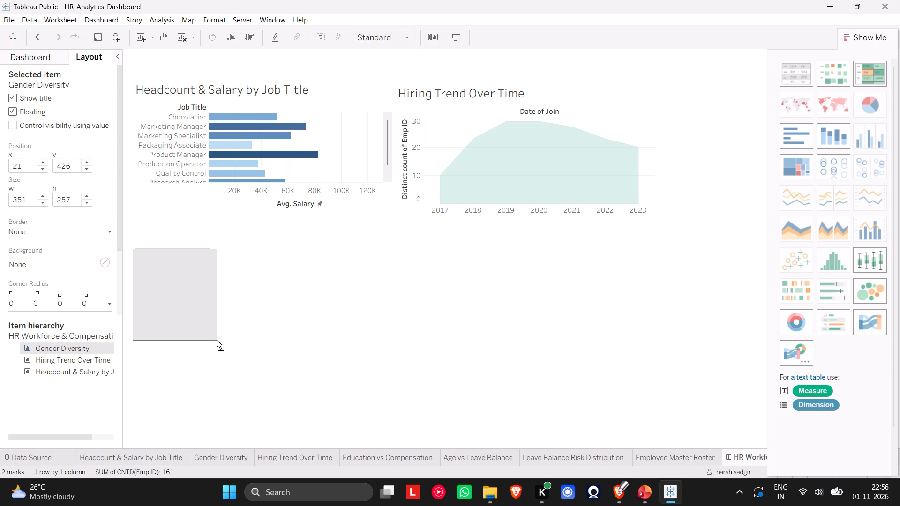
left_click_drag(217, 340, 249, 363)
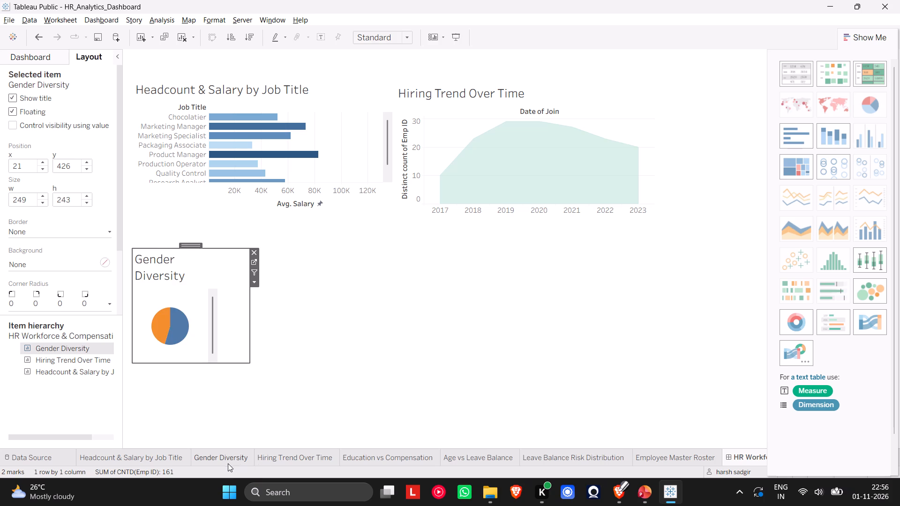
Examine the pie chart on the Gender Diversity worksheet, including its Female slice, and return to the HR Workforce dashboard.
left_click(227, 463)
left_click(222, 459)
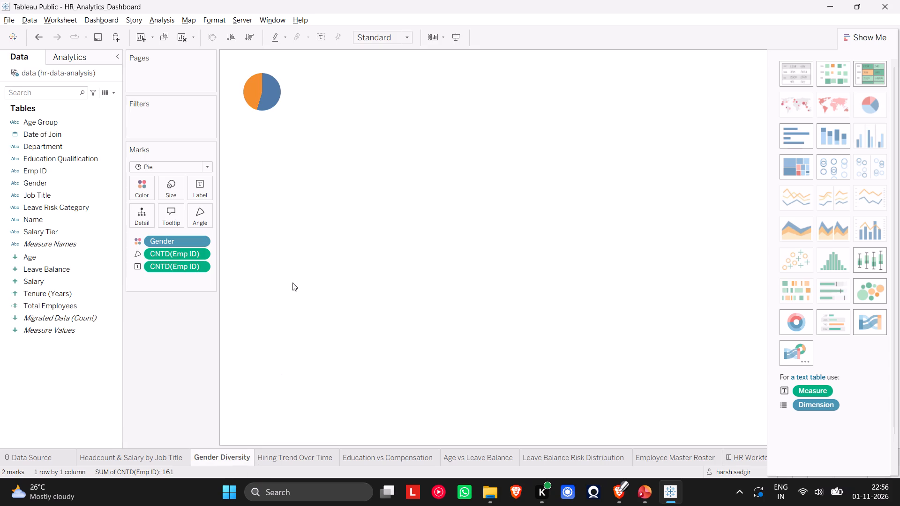
left_click(277, 94)
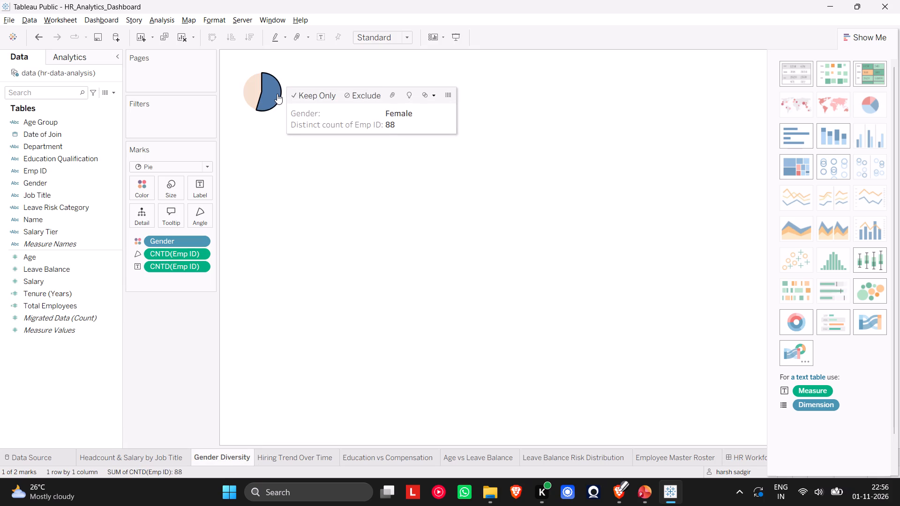
left_click(267, 148)
left_click(267, 148)
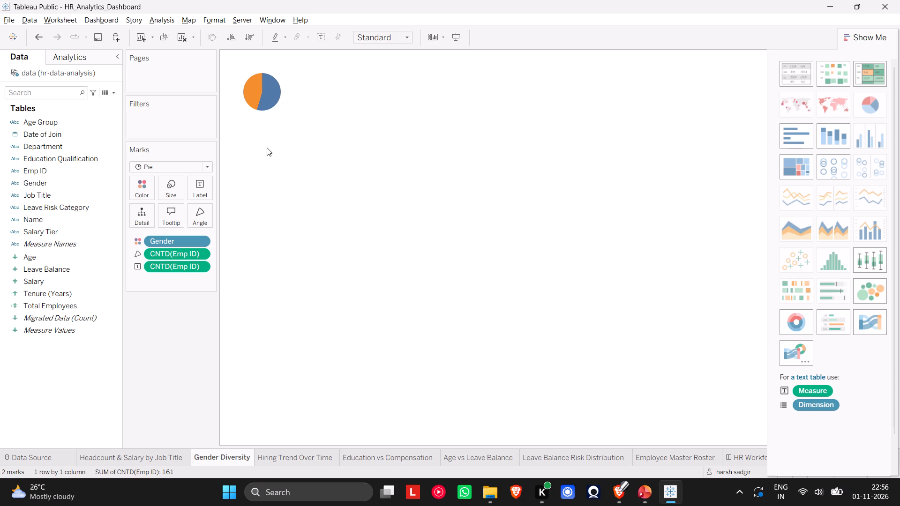
left_click(745, 454)
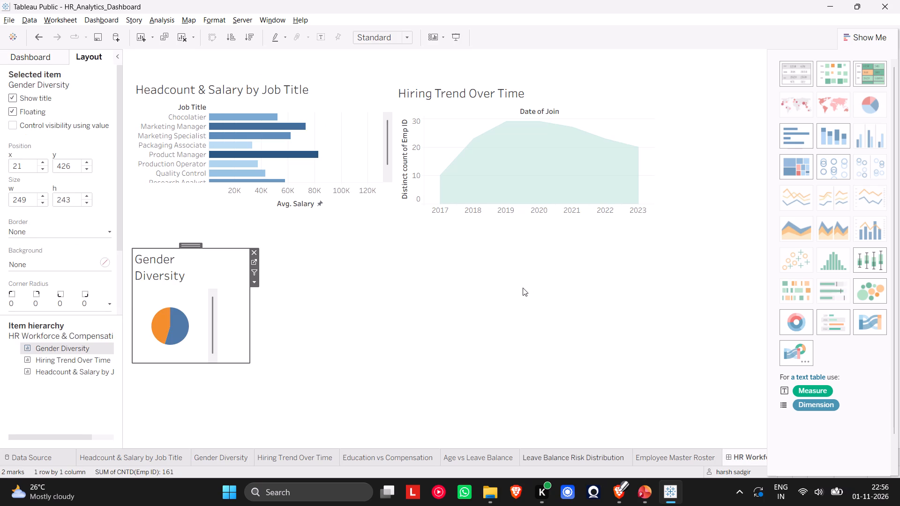
Sort the job titles by average salary in descending order on the Headcount & Salary by Job Title worksheet and return to the dashboard.
left_click(149, 457)
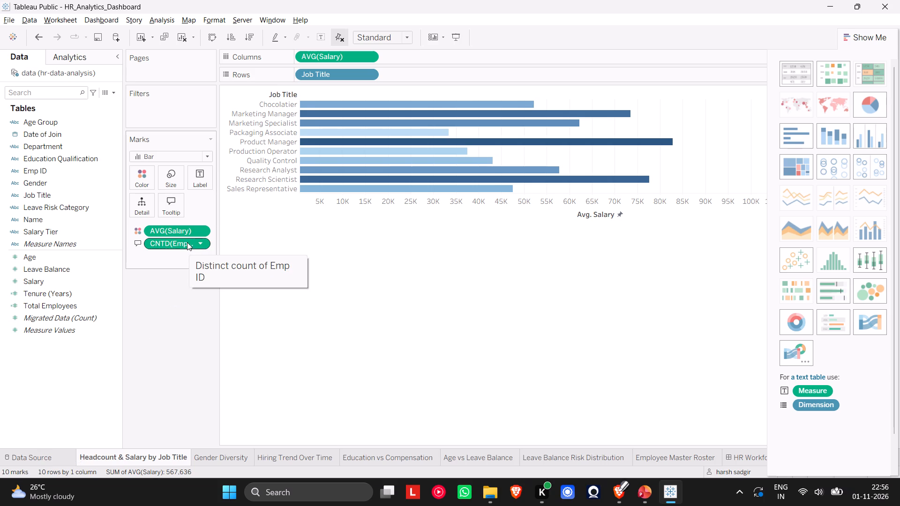
left_click(229, 37)
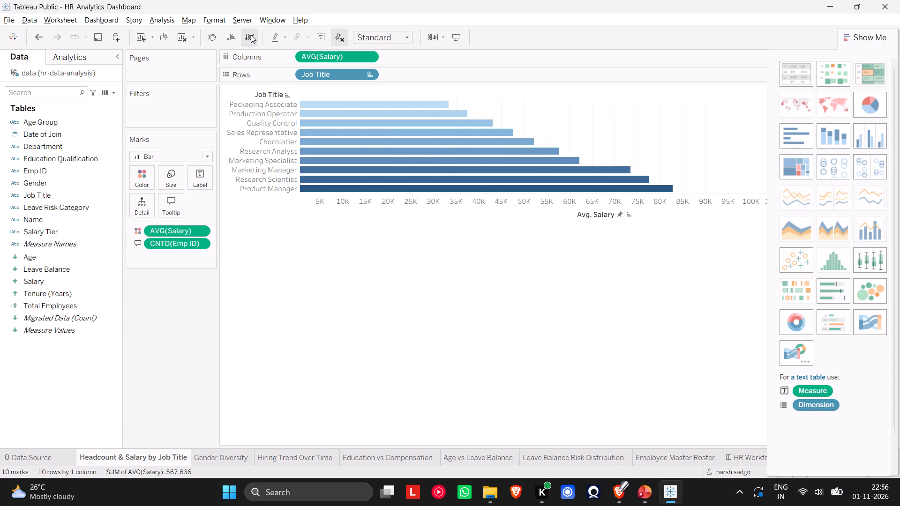
left_click(251, 35)
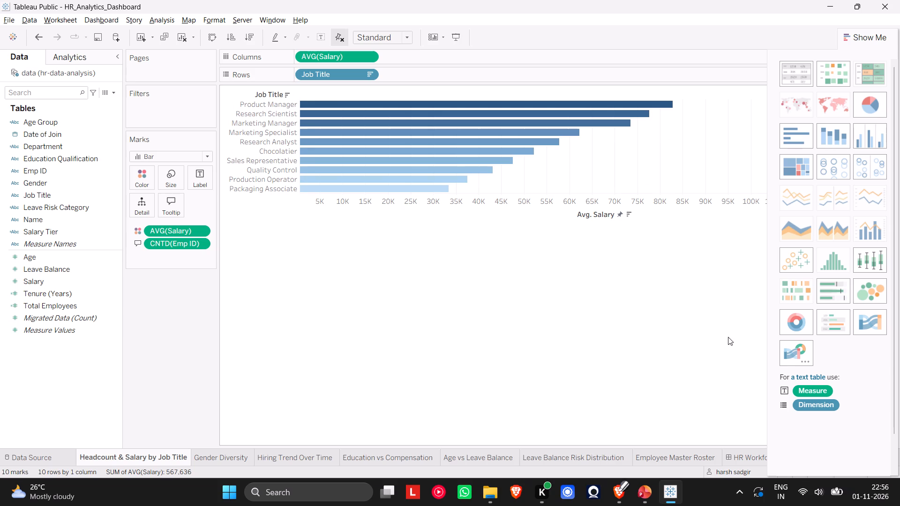
left_click(742, 454)
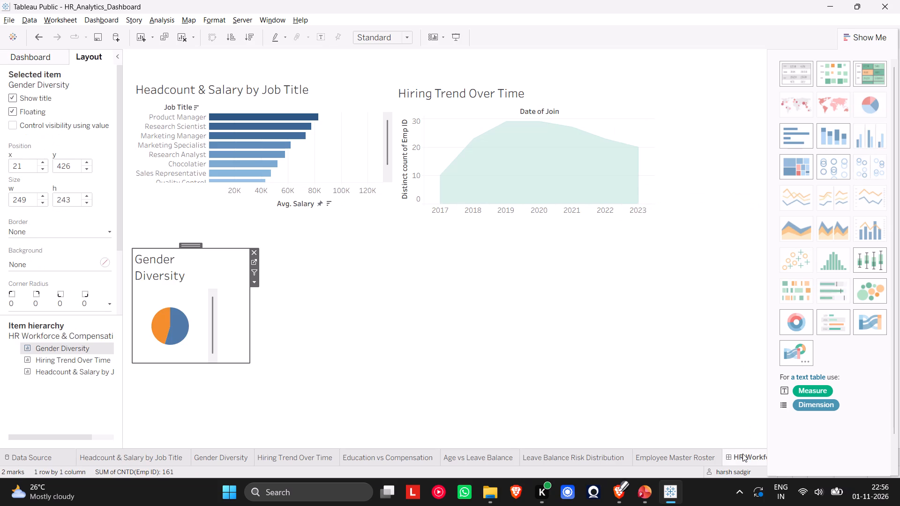
On the Headcount & Salary by Job Title worksheet, move CNTD(Emp ID) from the tooltip to the filters, using Maximum with all listed values selected.
left_click(161, 458)
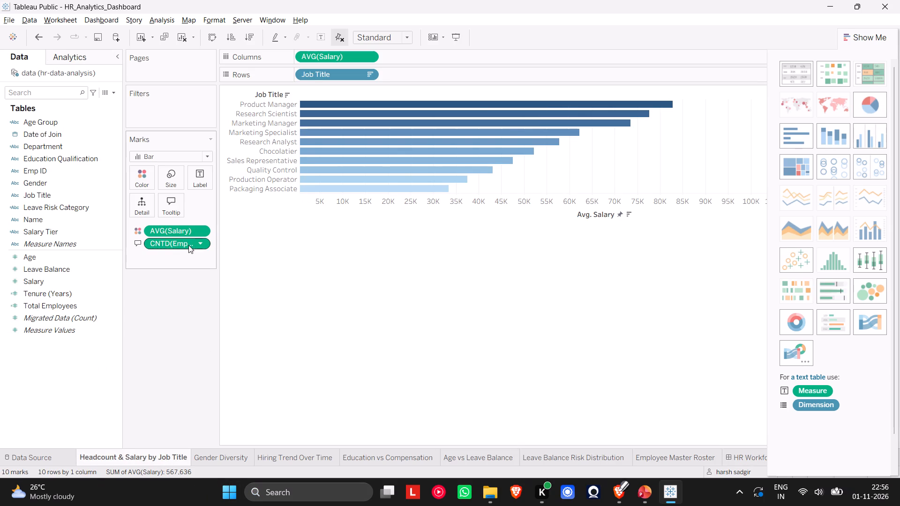
left_click_drag(188, 244, 172, 102)
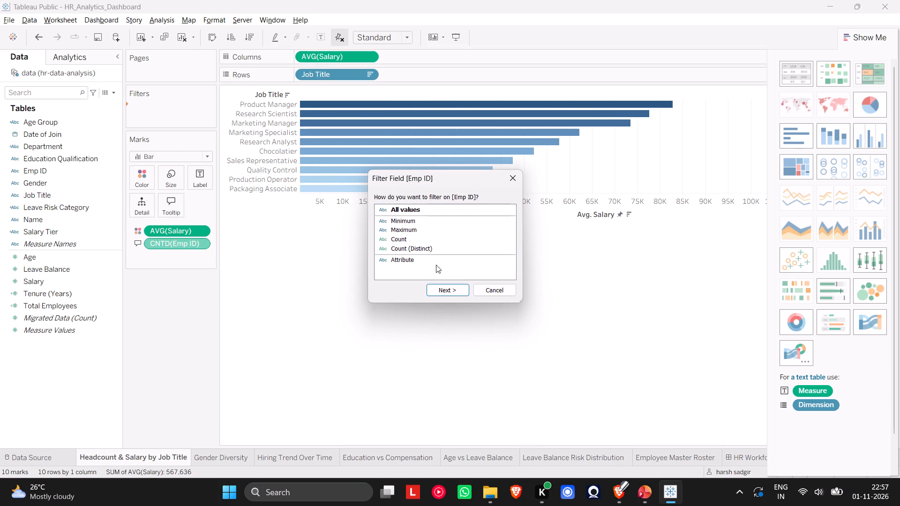
left_click(427, 232)
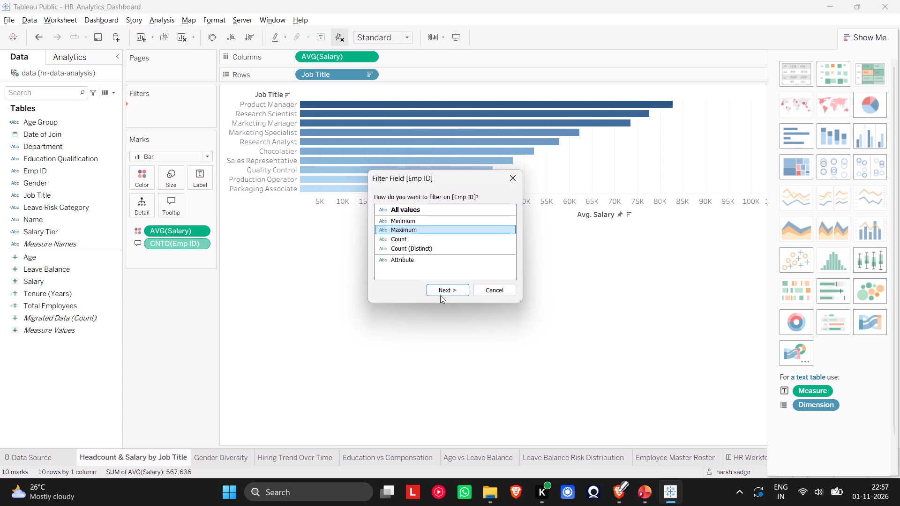
left_click(444, 292)
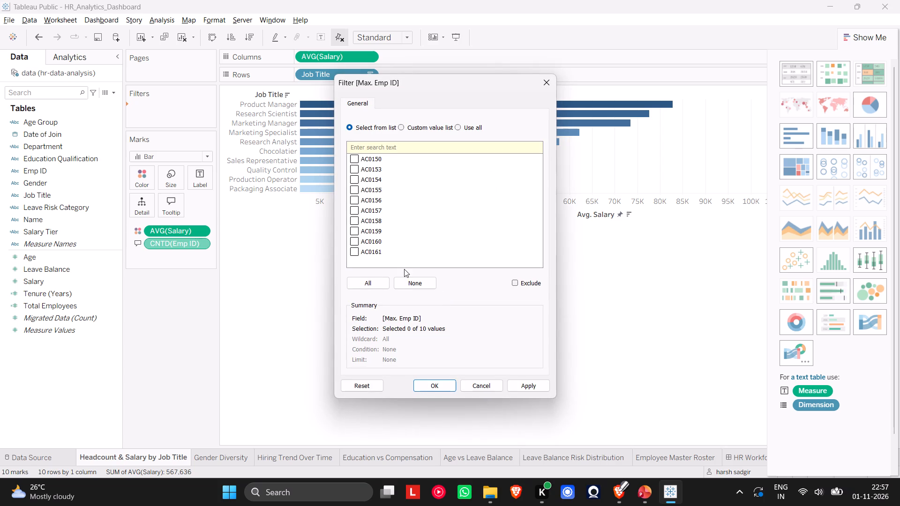
left_click(378, 283)
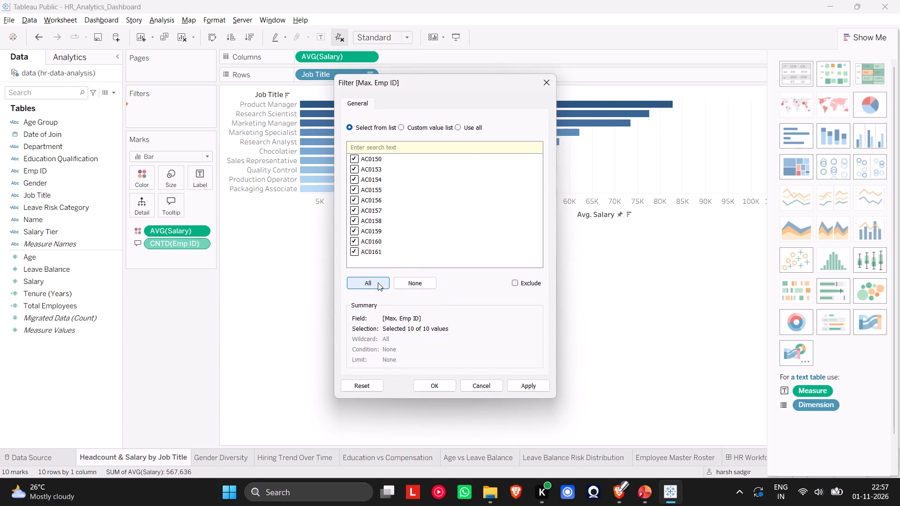
left_click(404, 126)
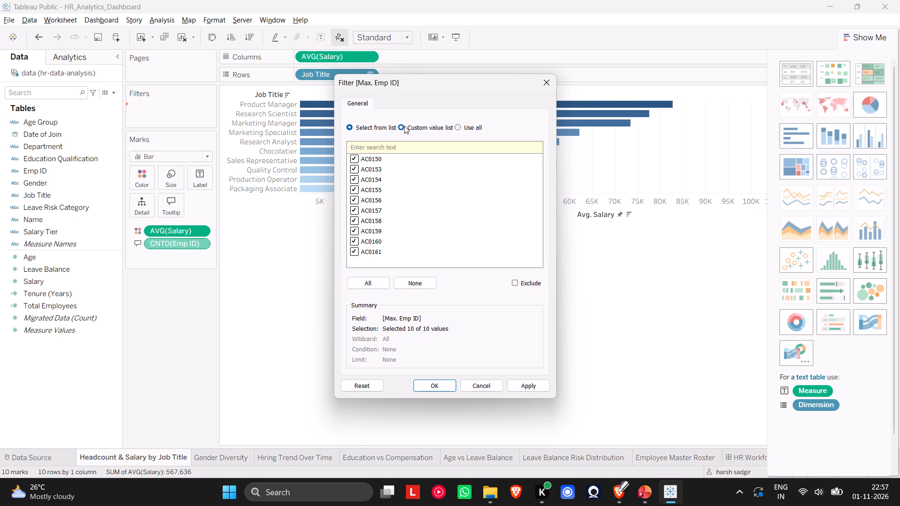
left_click(351, 128)
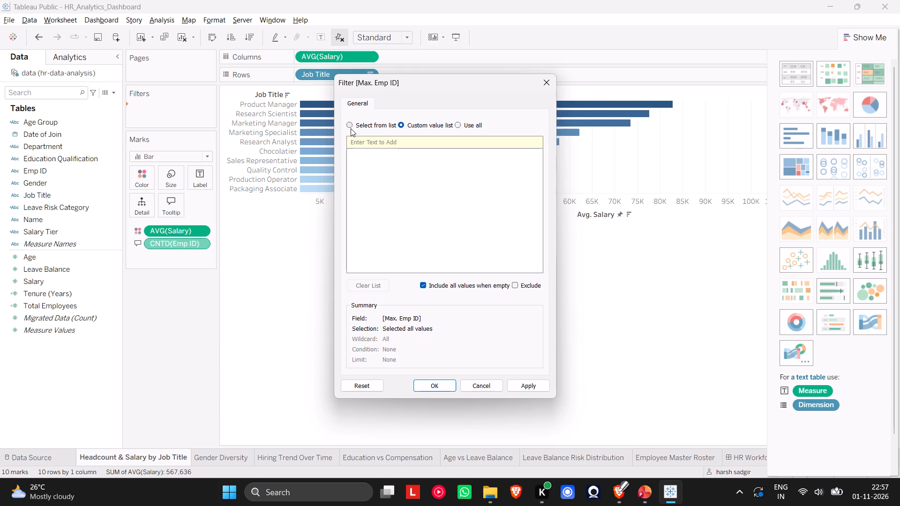
scroll(457, 361, "down", 1)
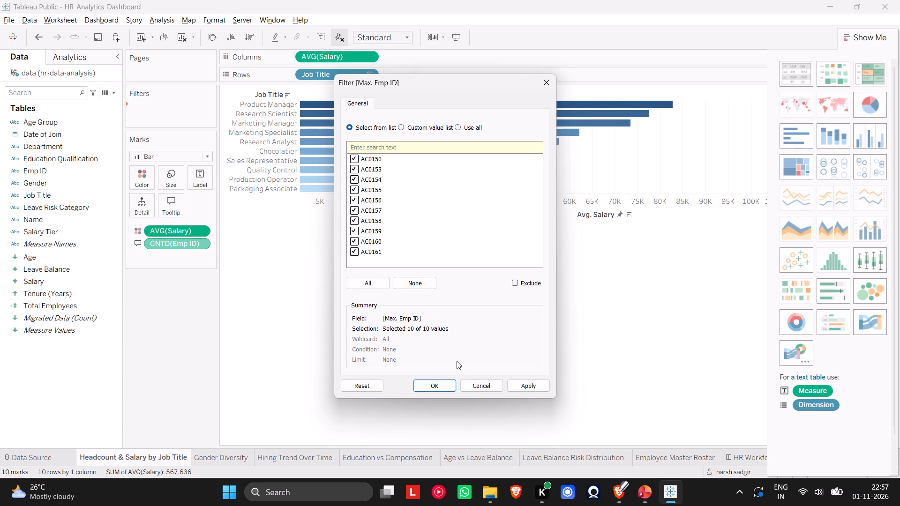
left_click(430, 383)
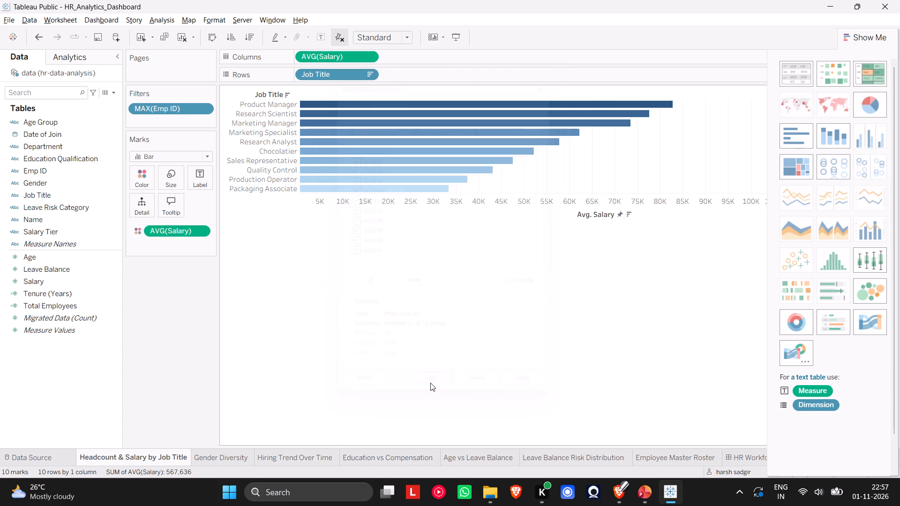
Reopen the MAX(Emp ID) filter and examine its custom value list and use-all modes, keeping selection from the list.
left_click(181, 112)
right_click(181, 112)
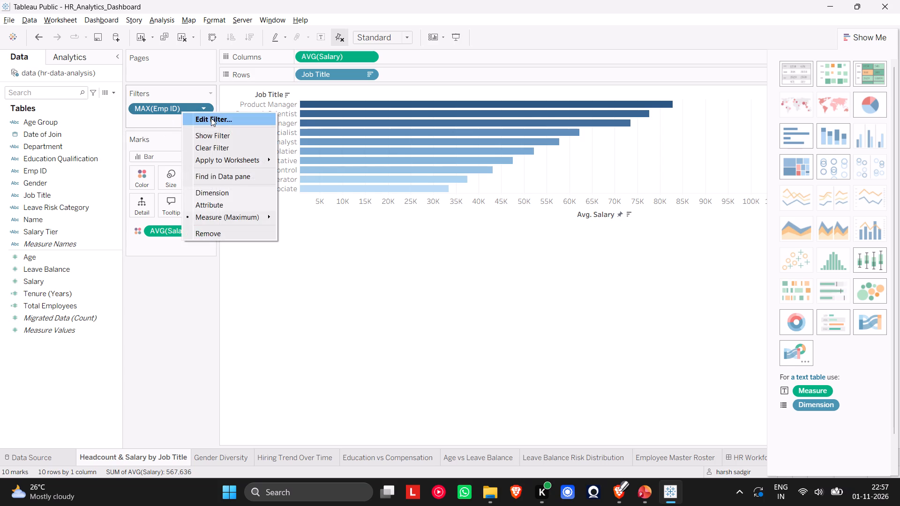
left_click(211, 118)
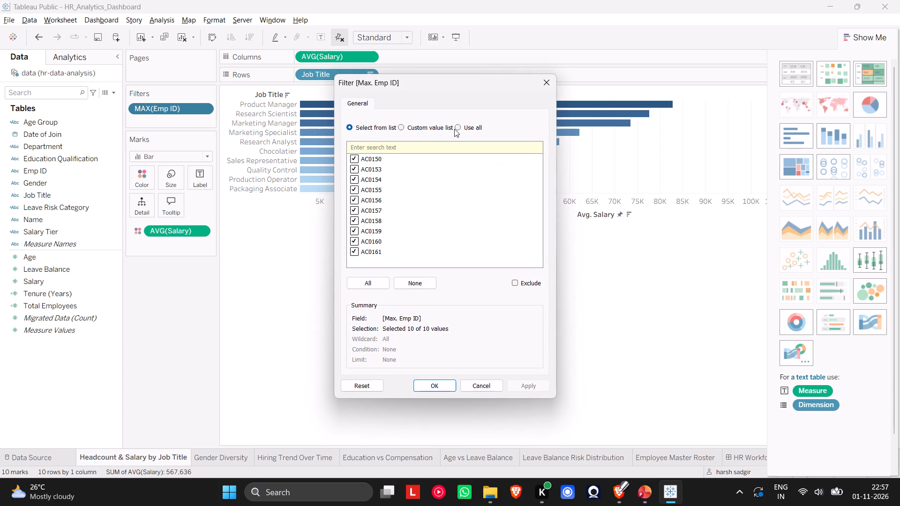
left_click(454, 129)
left_click(397, 128)
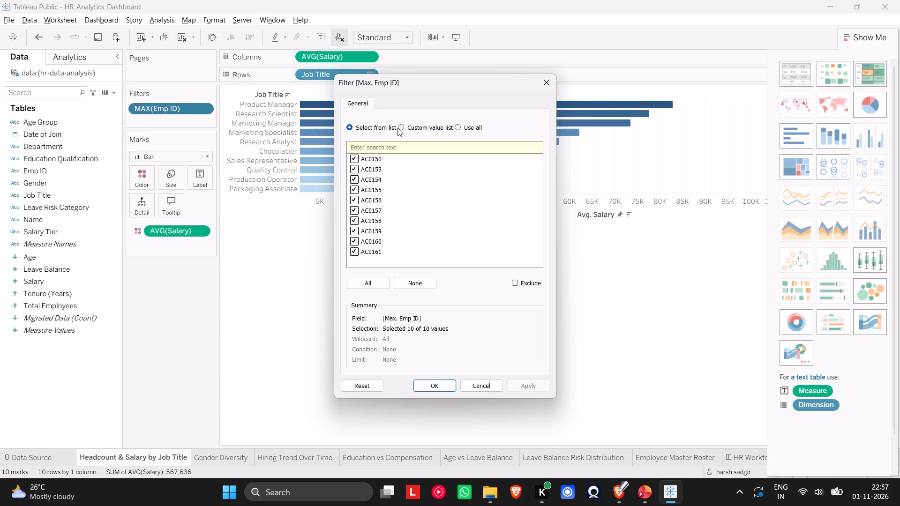
left_click(401, 126)
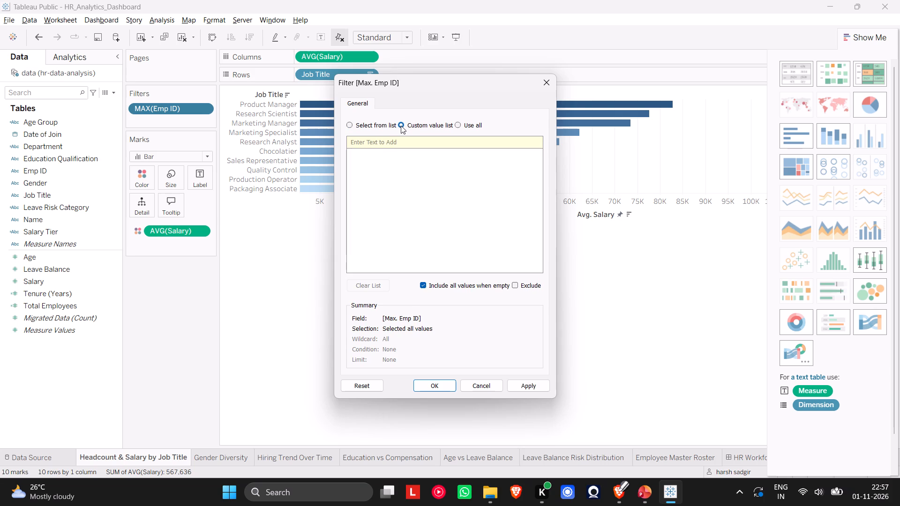
left_click(347, 127)
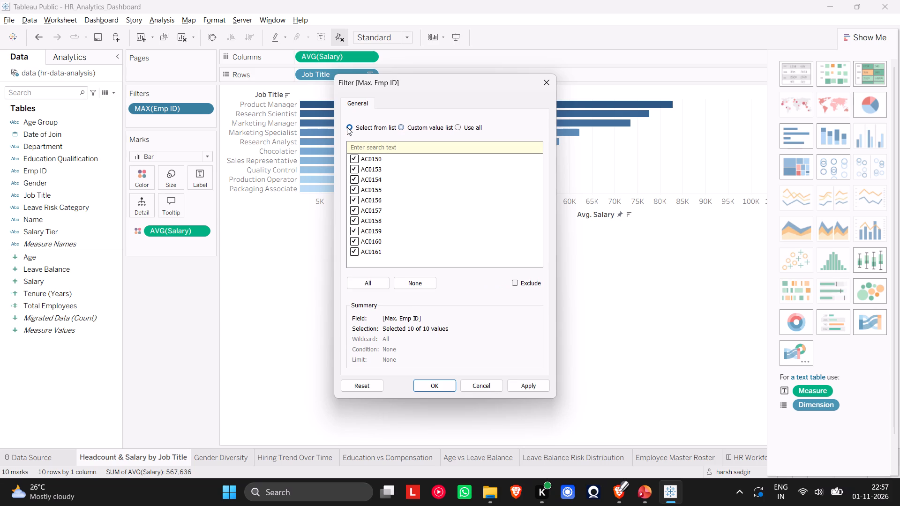
left_click(456, 127)
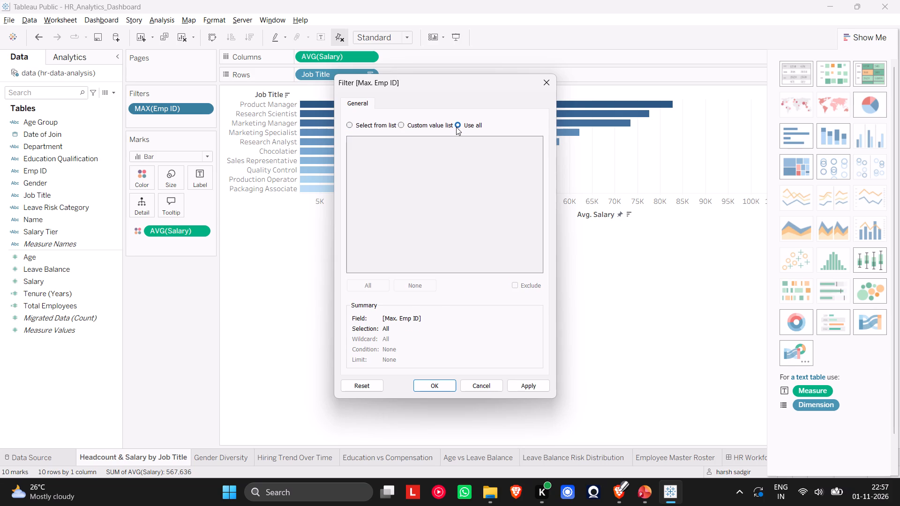
left_click(352, 126)
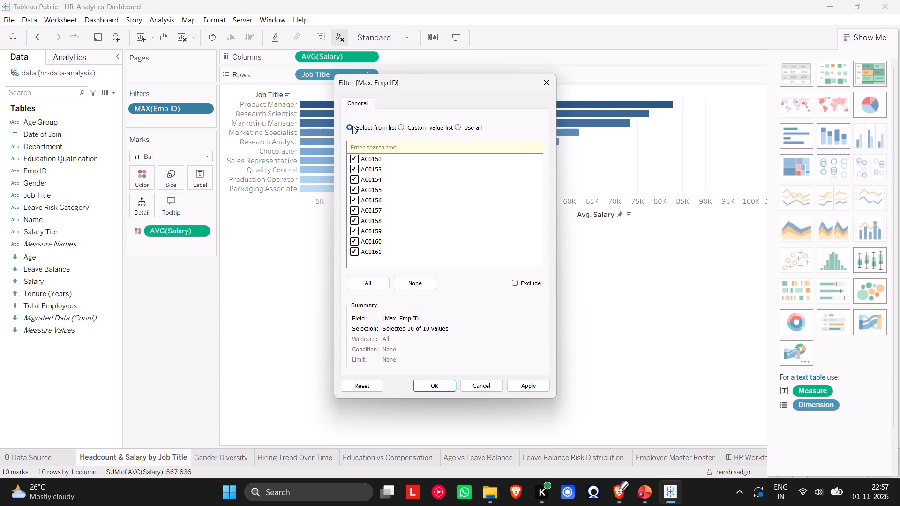
left_click(445, 382)
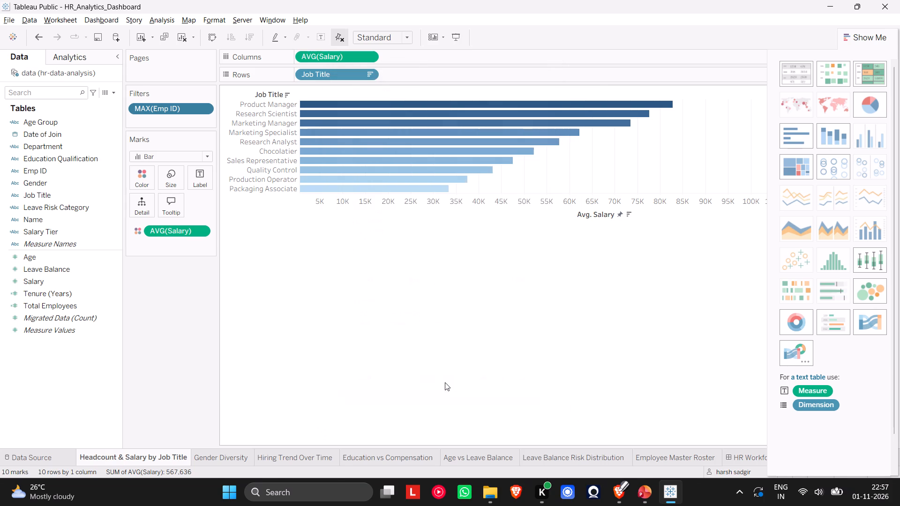
Switch to the YouTube Tableau tutorial in the Brave browser and resume the video.
key("alt+Tab")
key("space")
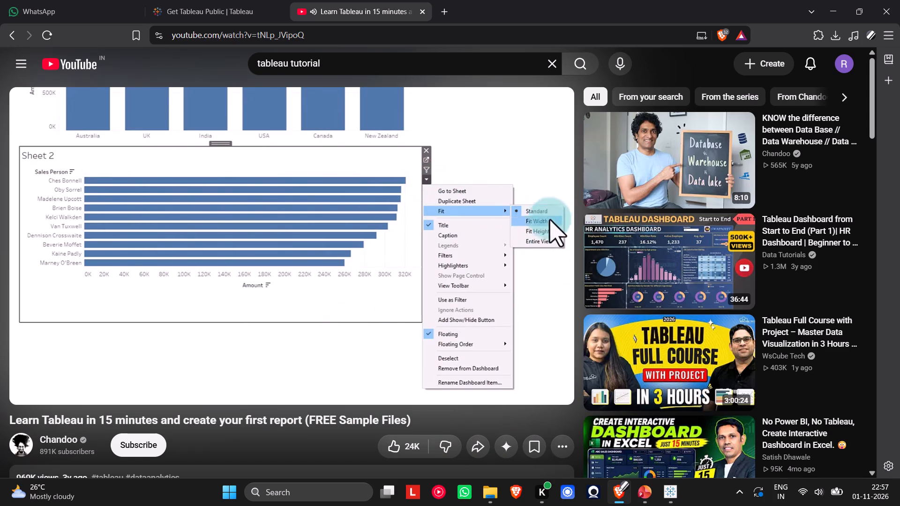
Pause the tutorial, return to the HR dashboard in Tableau and fit the Headcount & Salary by Job Title sheet to Entire View.
key("space")
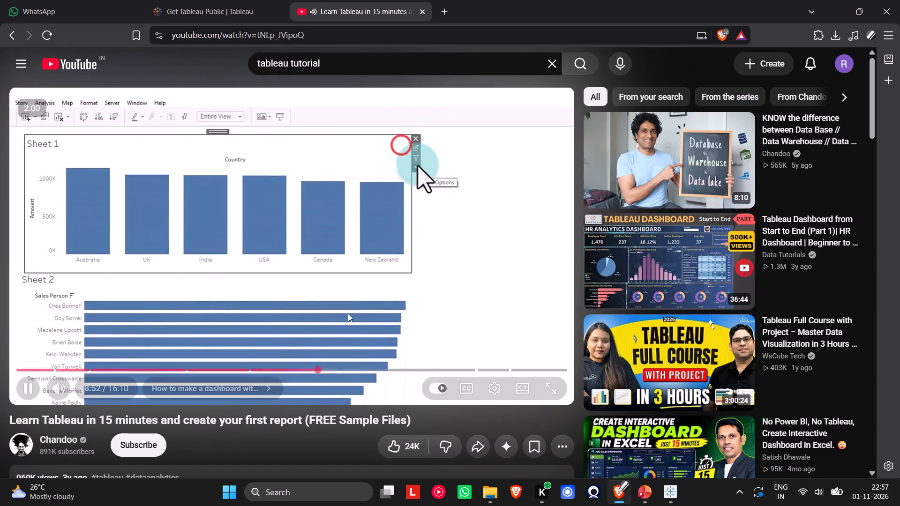
key("alt+Tab")
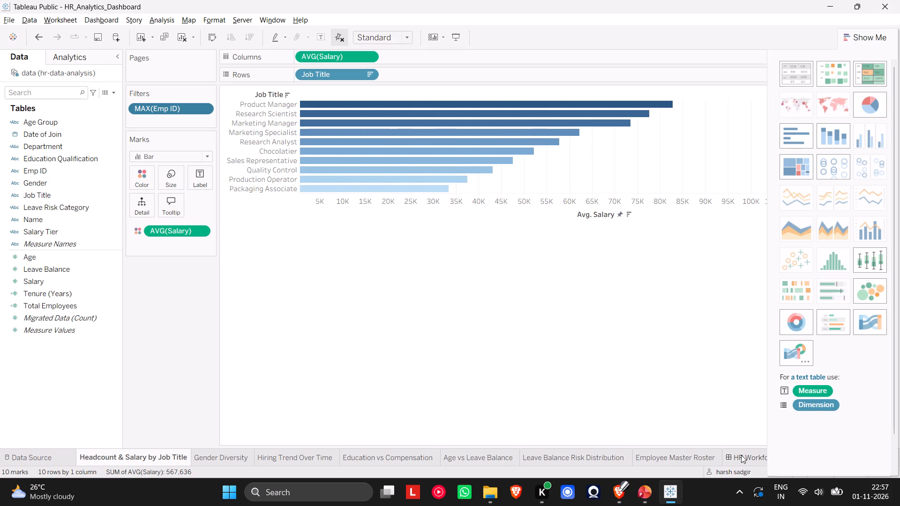
left_click(741, 455)
left_click(344, 153)
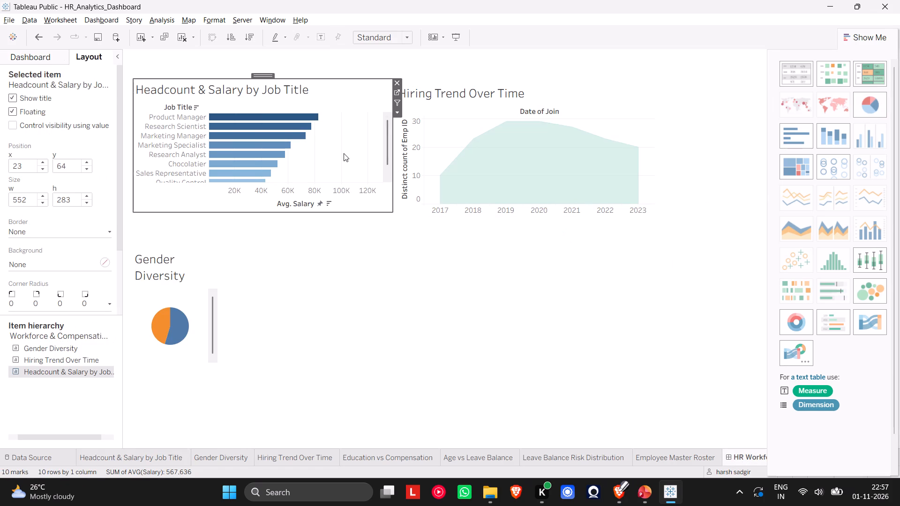
left_click(398, 114)
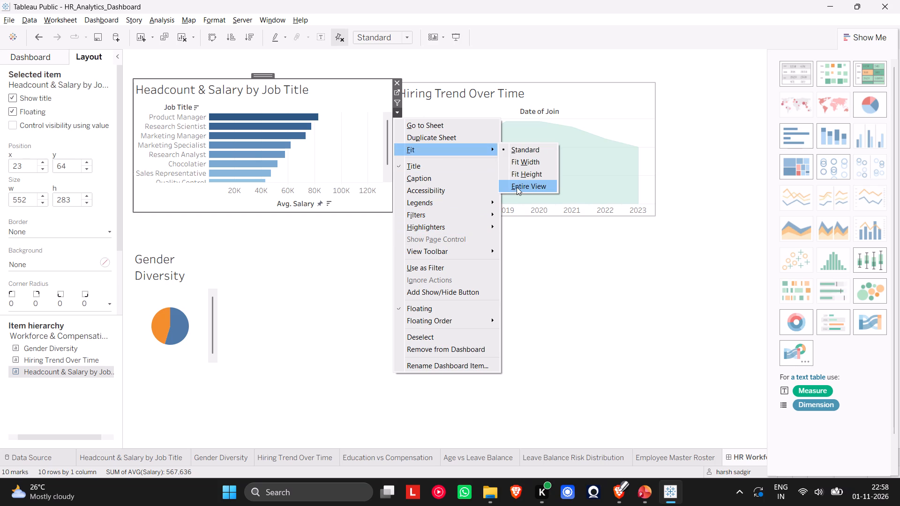
left_click(517, 187)
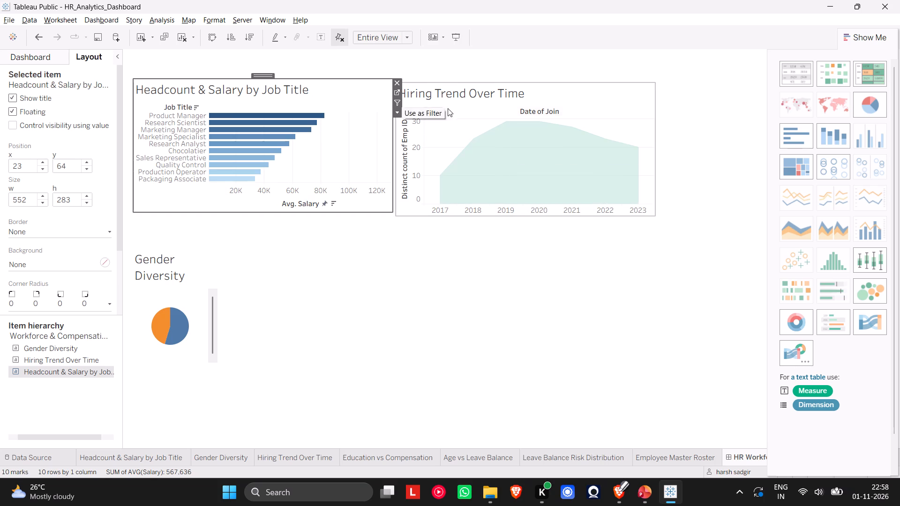
Set the Hiring Trend Over Time and Gender Diversity sheets on the dashboard to fit Entire View.
left_click(568, 96)
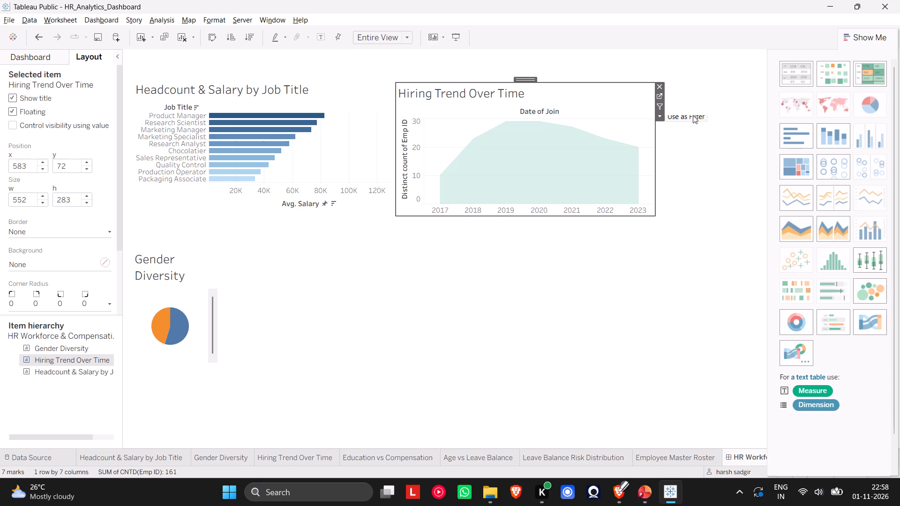
left_click(662, 117)
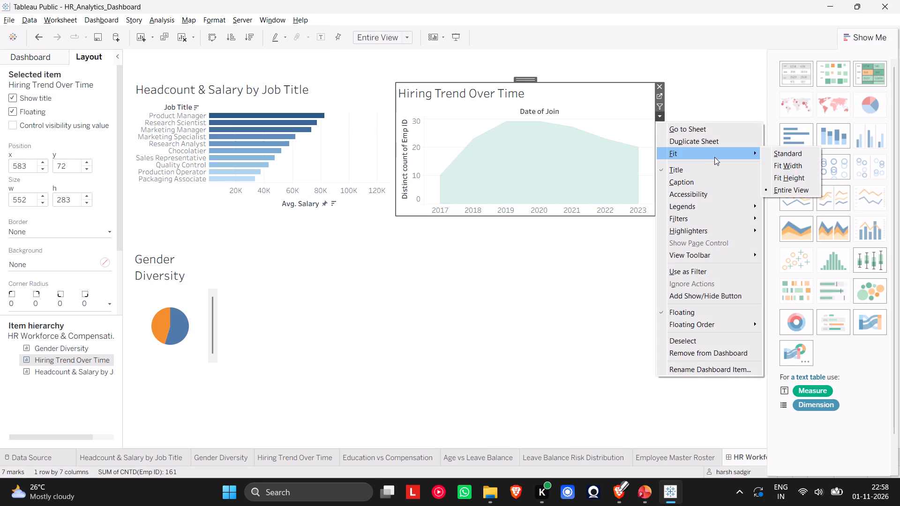
left_click(779, 188)
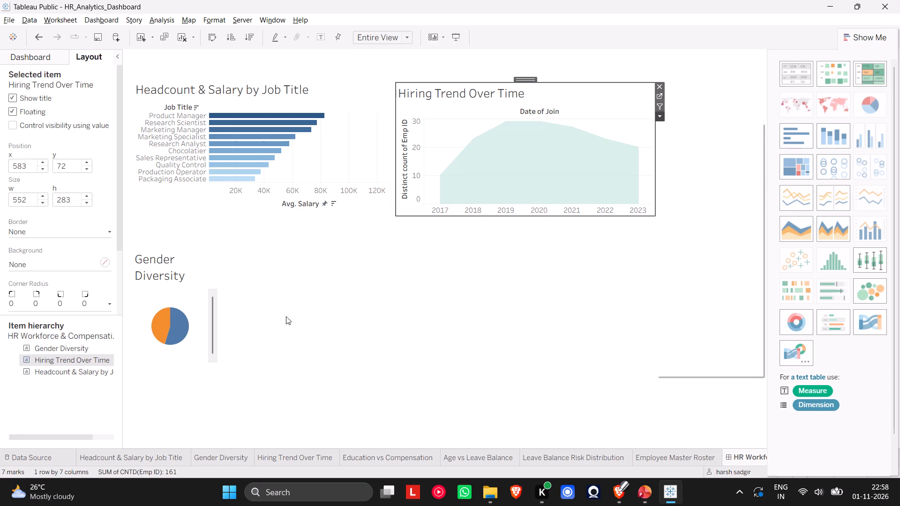
left_click(214, 322)
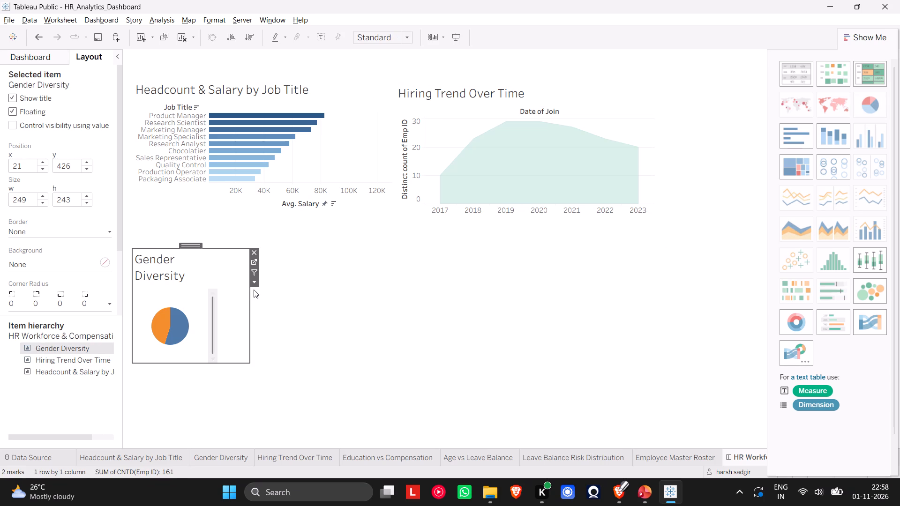
left_click(254, 286)
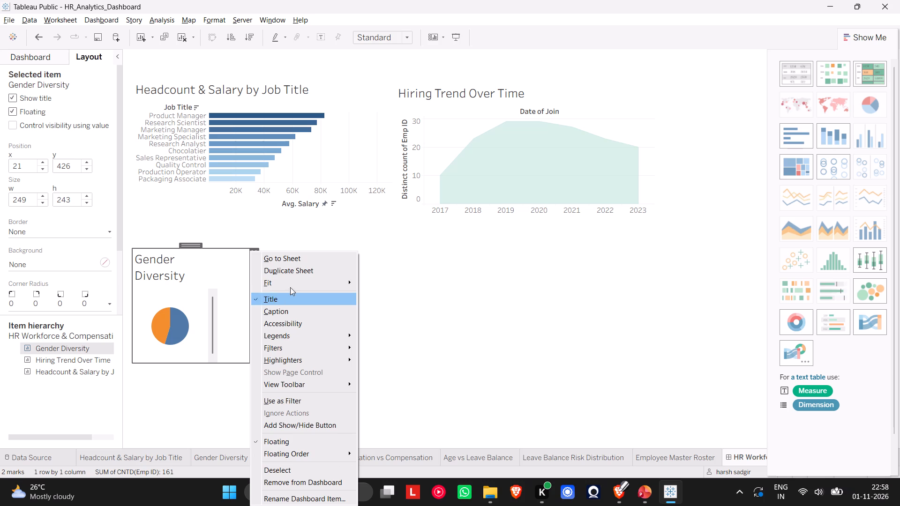
left_click(381, 317)
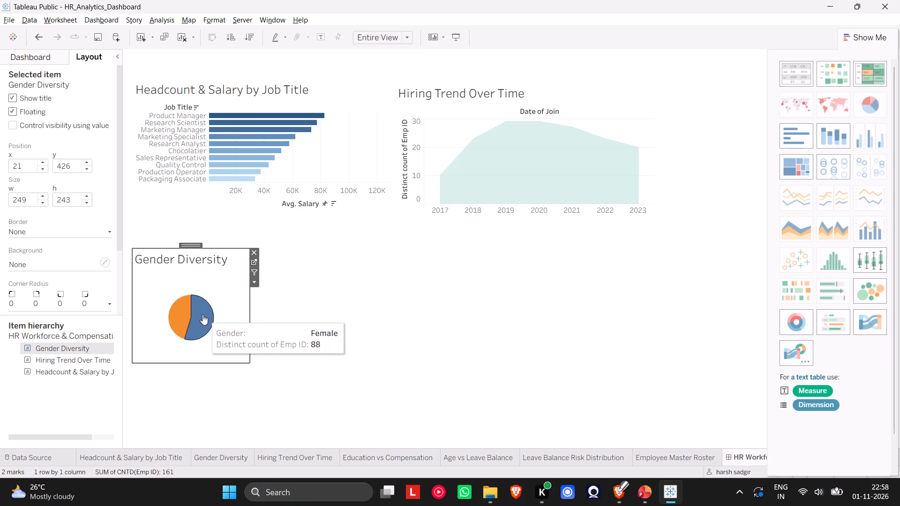
On the Gender Diversity worksheet, remove the Gender field and both CNTD(Emp ID) fields from the pie's marks.
left_click(234, 461)
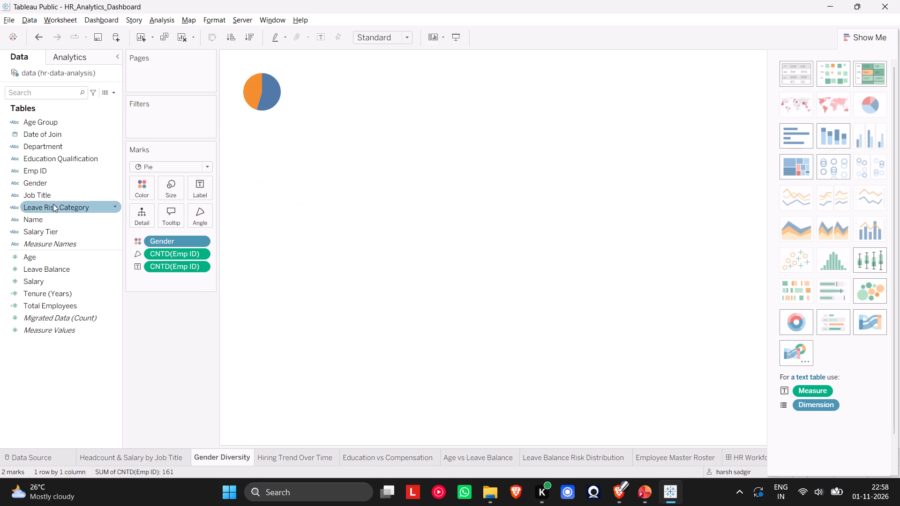
left_click(277, 68)
left_click(262, 89)
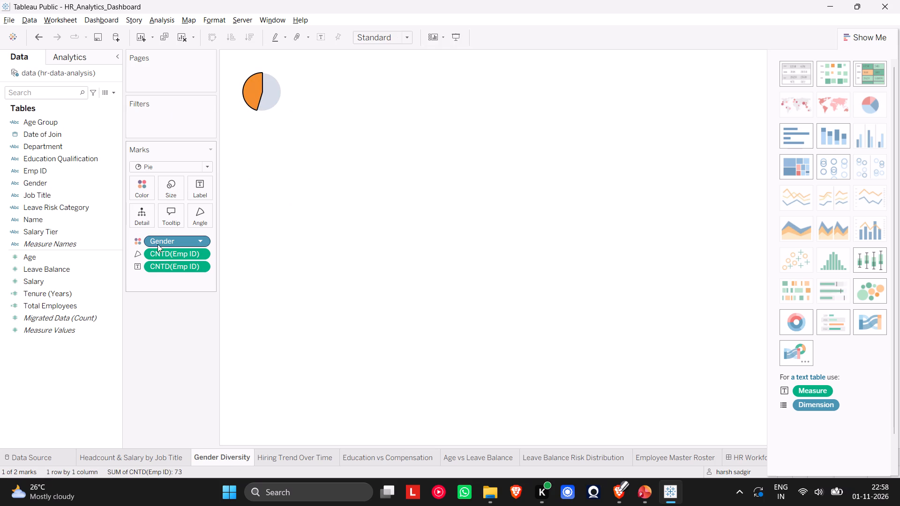
left_click_drag(165, 241, 155, 302)
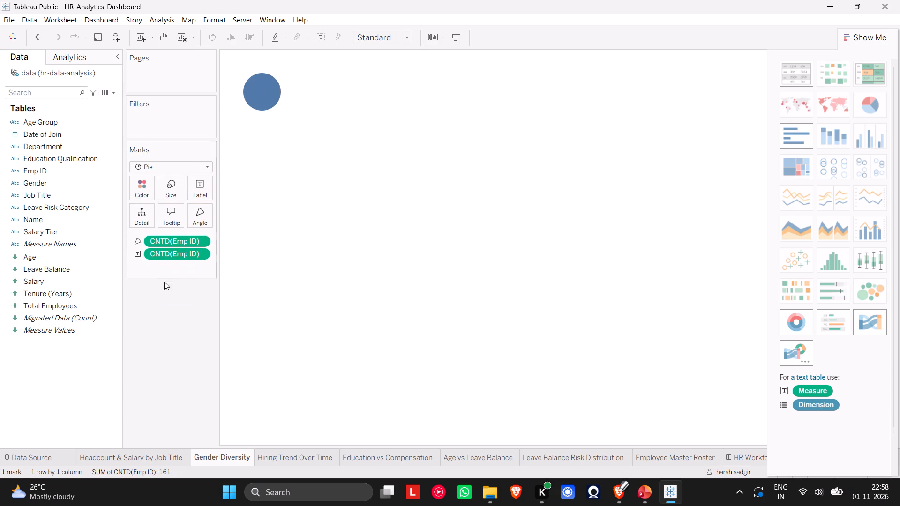
left_click_drag(170, 251, 156, 303)
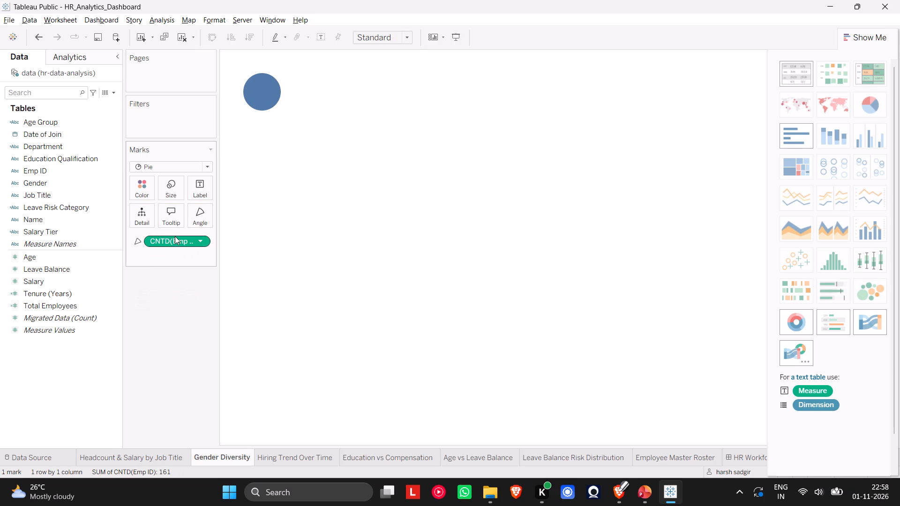
left_click_drag(175, 236, 153, 304)
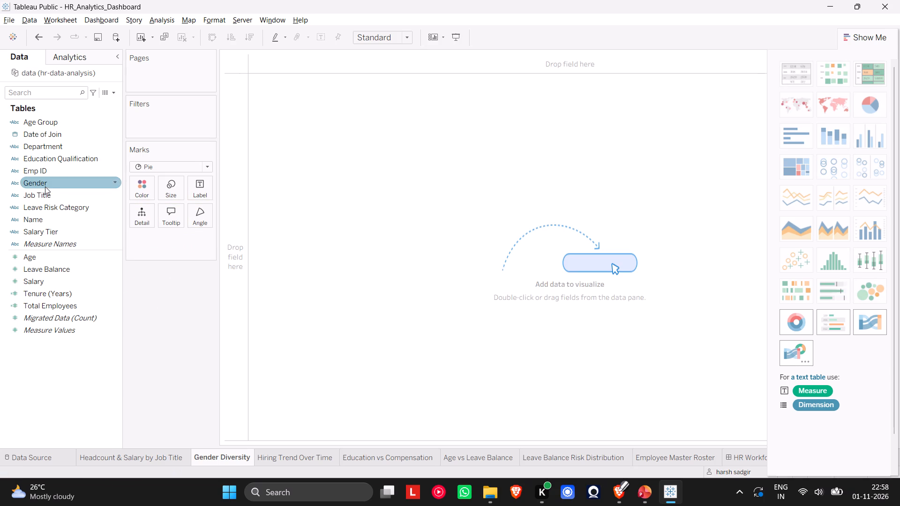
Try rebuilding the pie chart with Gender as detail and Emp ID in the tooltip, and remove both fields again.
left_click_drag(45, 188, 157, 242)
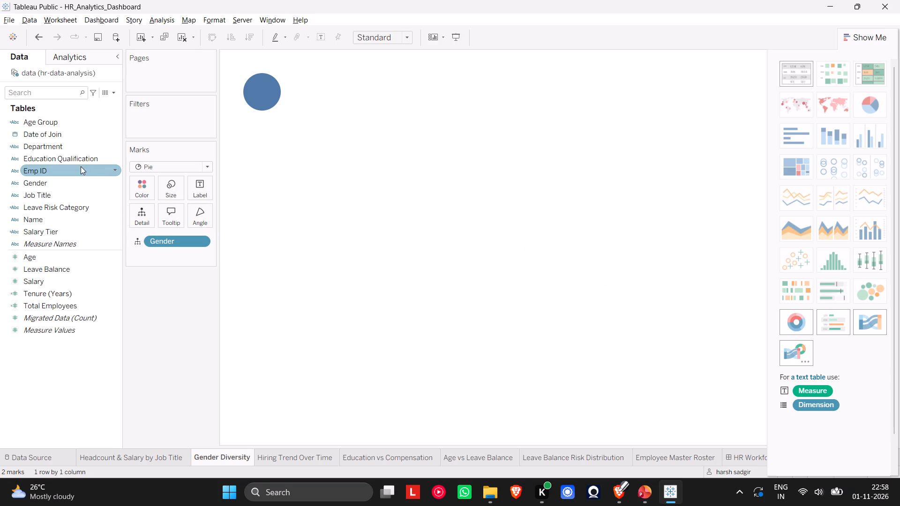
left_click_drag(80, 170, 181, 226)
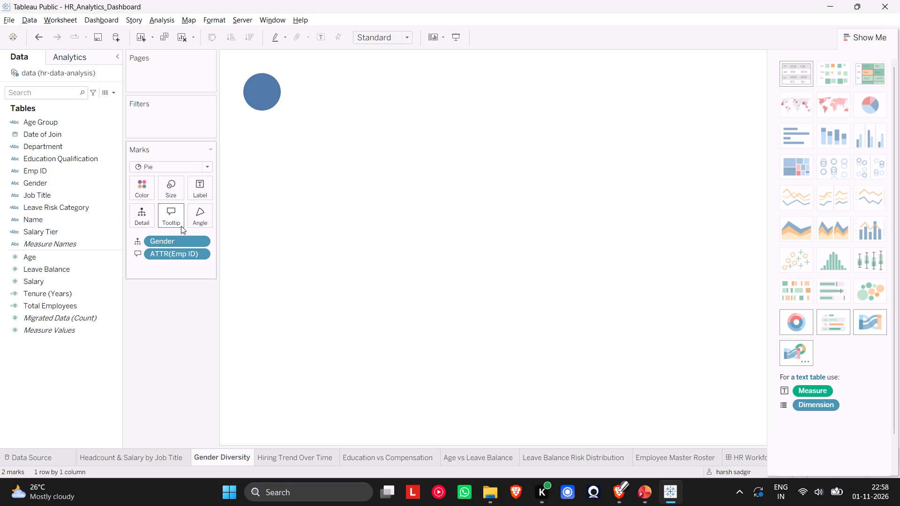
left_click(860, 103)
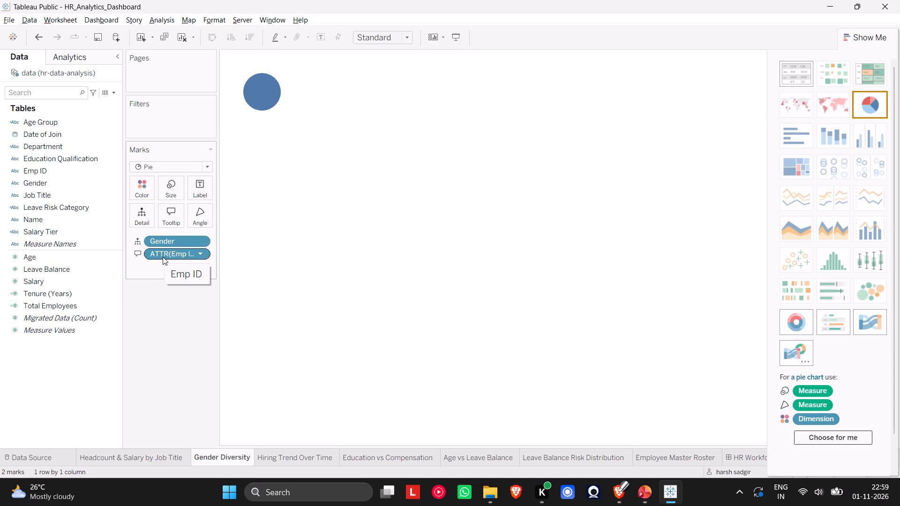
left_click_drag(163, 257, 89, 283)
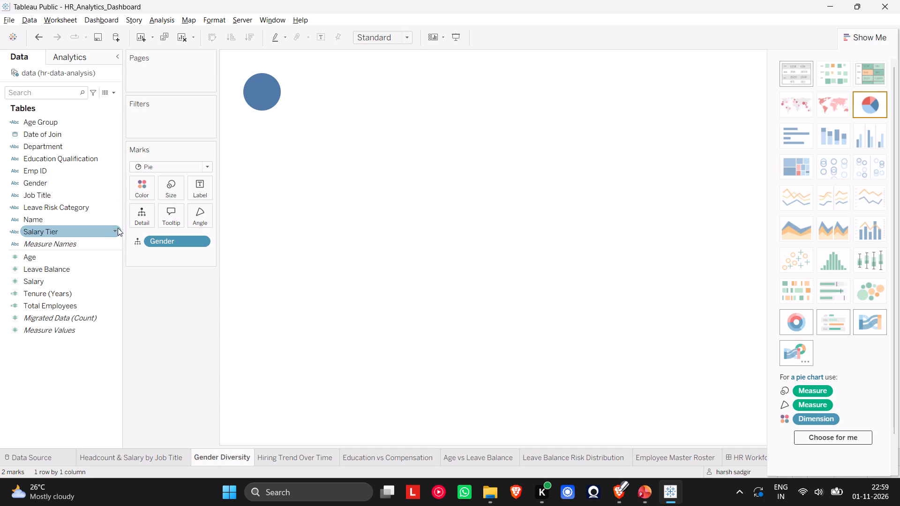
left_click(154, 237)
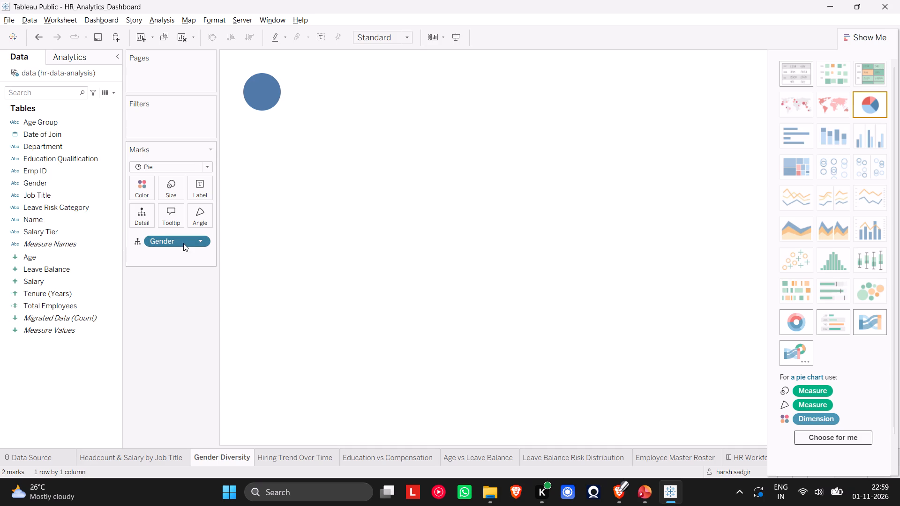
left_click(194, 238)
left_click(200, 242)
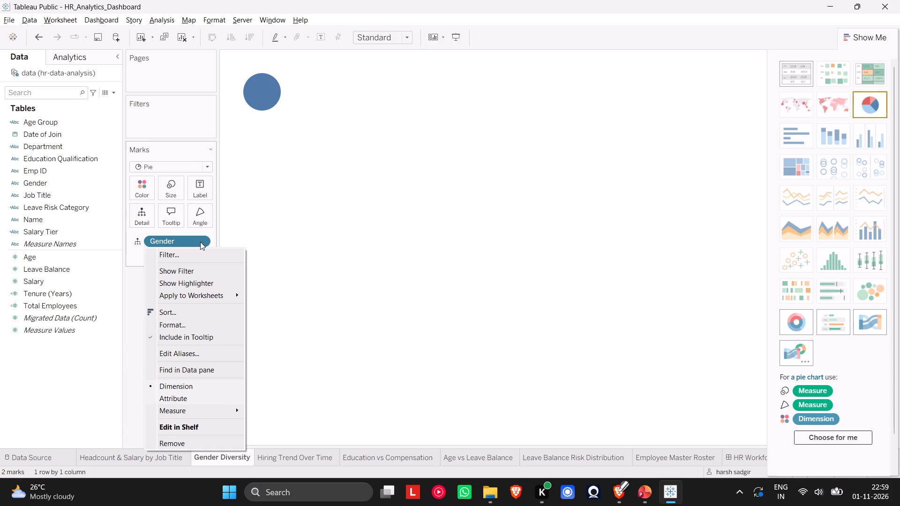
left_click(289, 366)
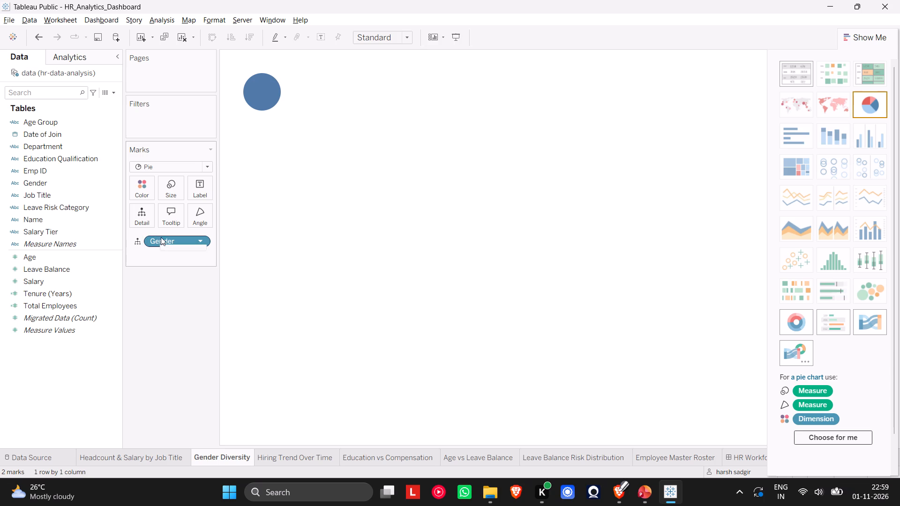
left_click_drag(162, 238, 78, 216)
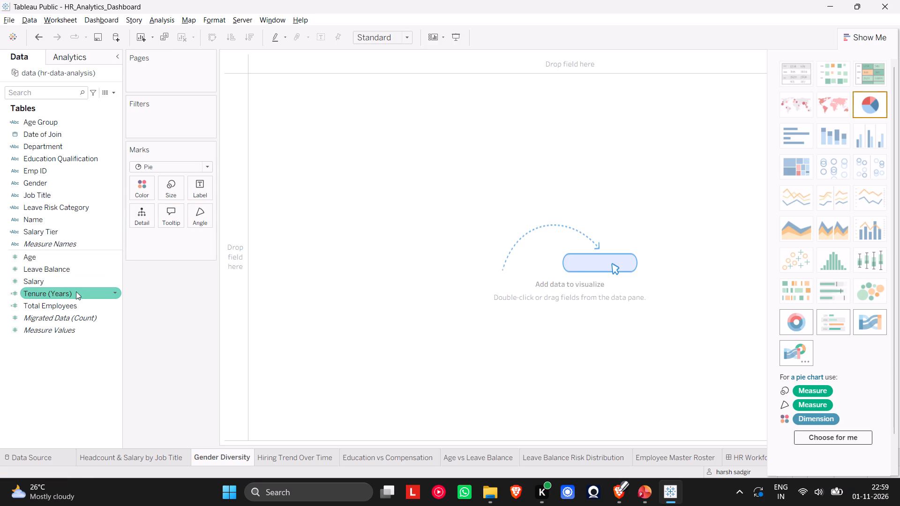
Add Total Employees and Gender as detail fields on the Gender Diversity pie's marks.
left_click_drag(76, 300, 183, 242)
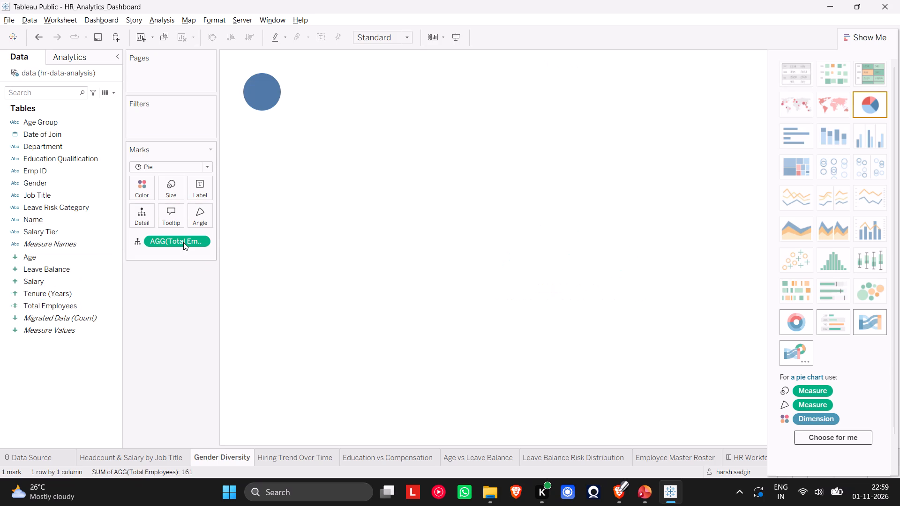
left_click_drag(82, 183, 191, 247)
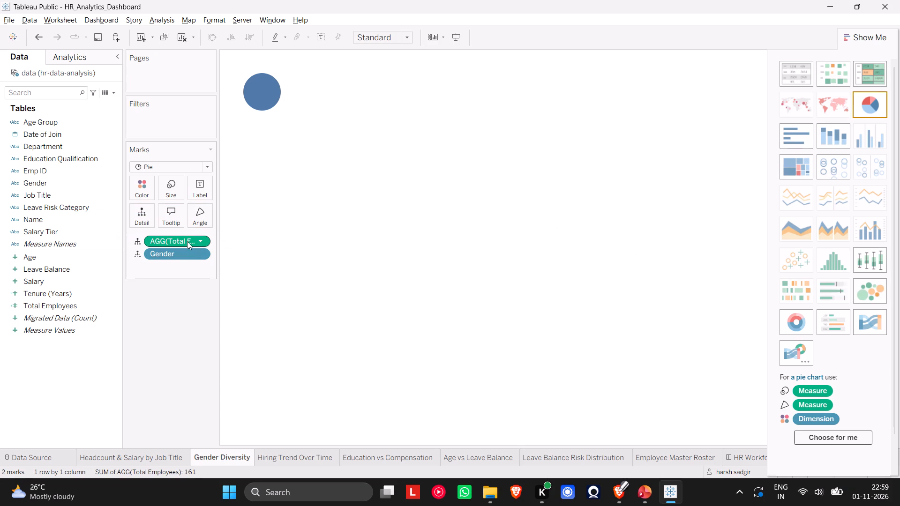
left_click(187, 241)
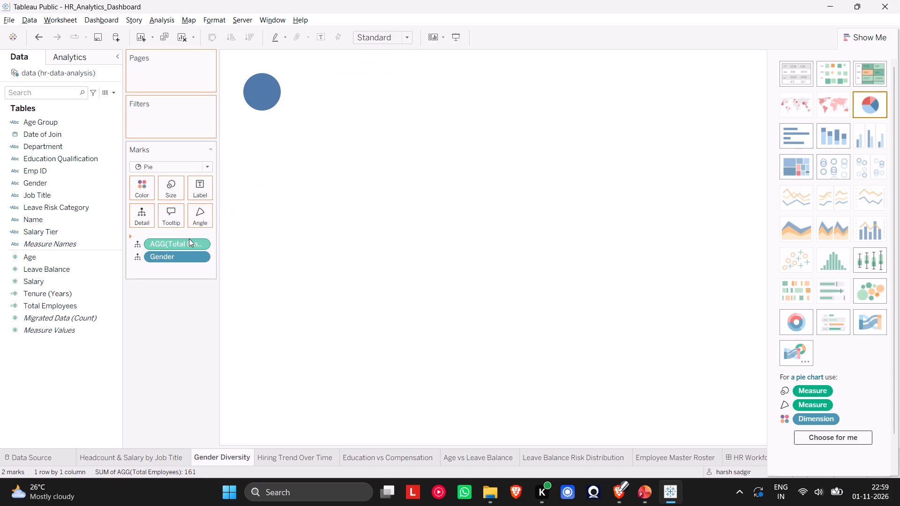
left_click(266, 82)
Lower the color opacity of the Gender Diversity pie marks.
left_click(257, 84)
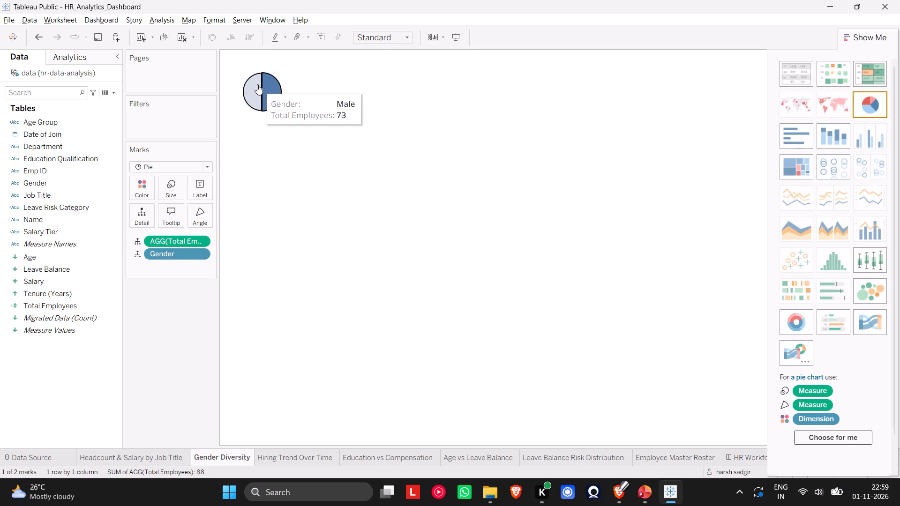
left_click(140, 193)
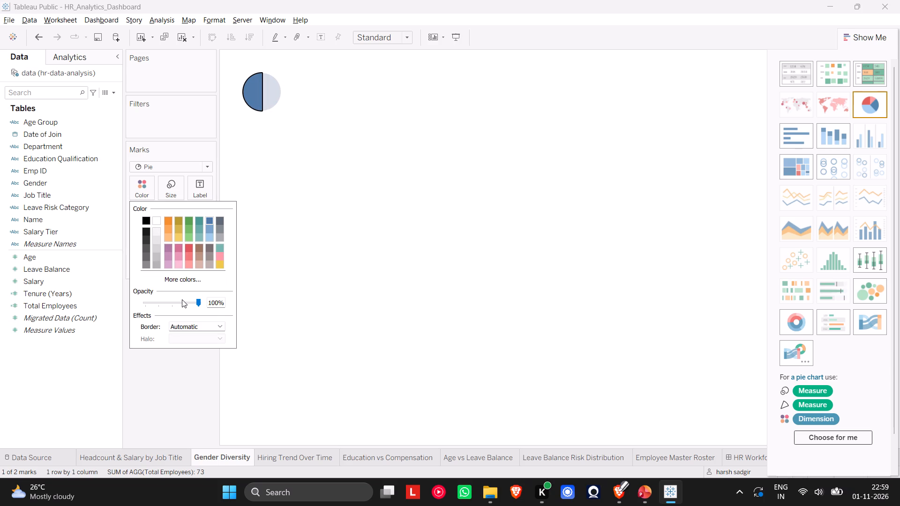
left_click(182, 299)
left_click(266, 309)
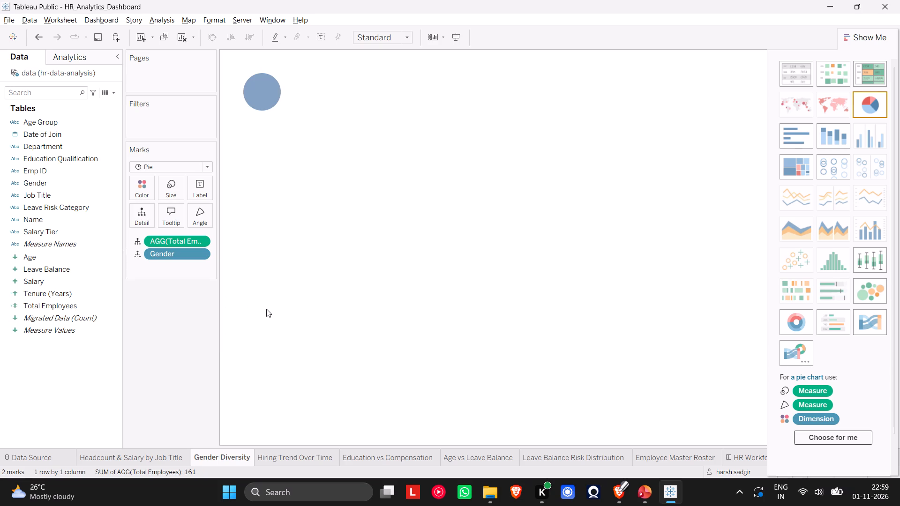
left_click(264, 241)
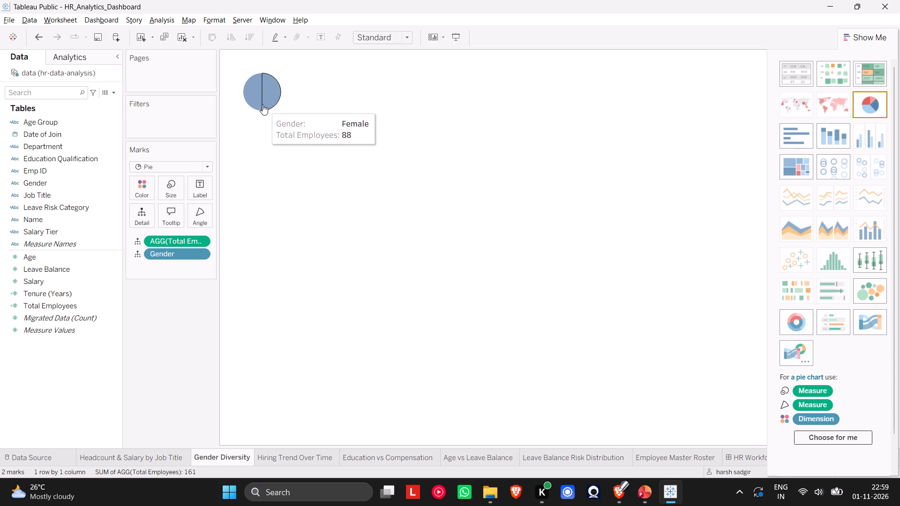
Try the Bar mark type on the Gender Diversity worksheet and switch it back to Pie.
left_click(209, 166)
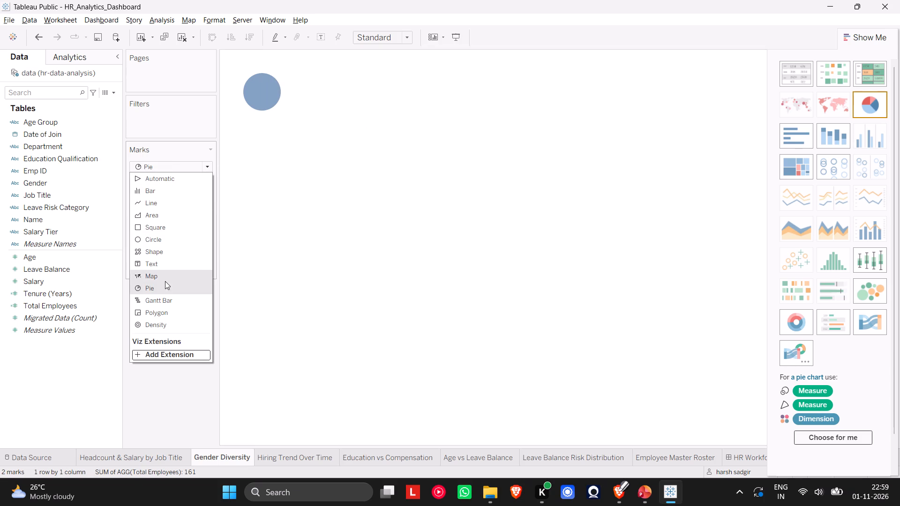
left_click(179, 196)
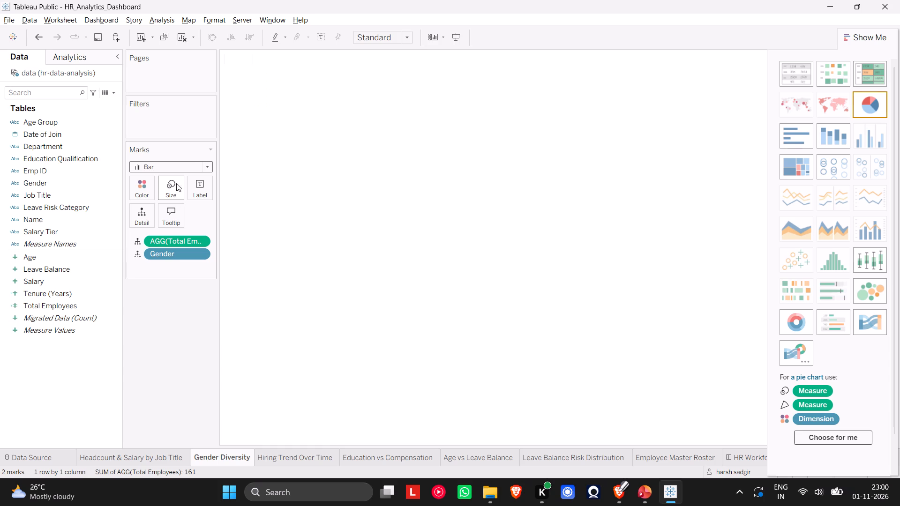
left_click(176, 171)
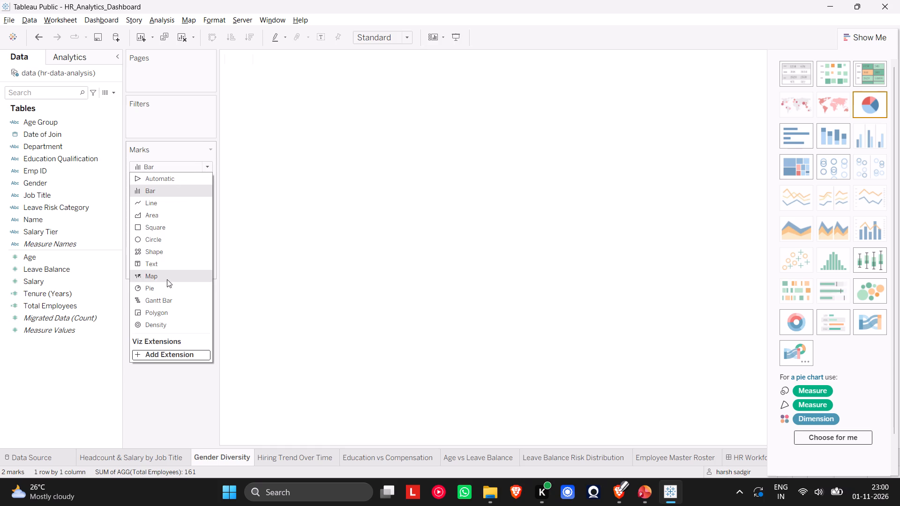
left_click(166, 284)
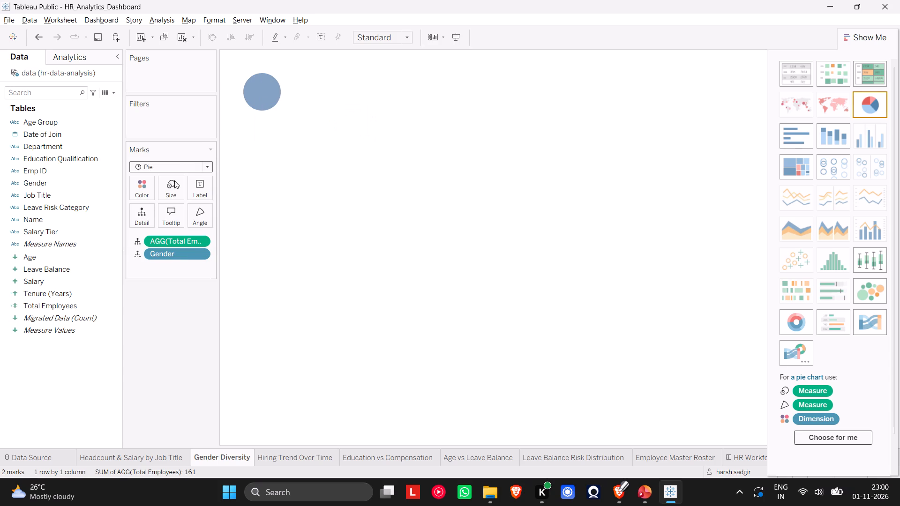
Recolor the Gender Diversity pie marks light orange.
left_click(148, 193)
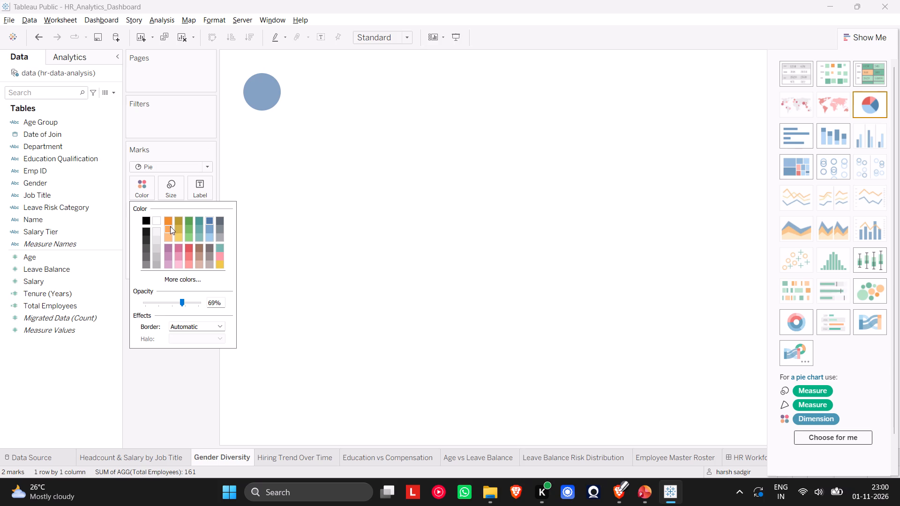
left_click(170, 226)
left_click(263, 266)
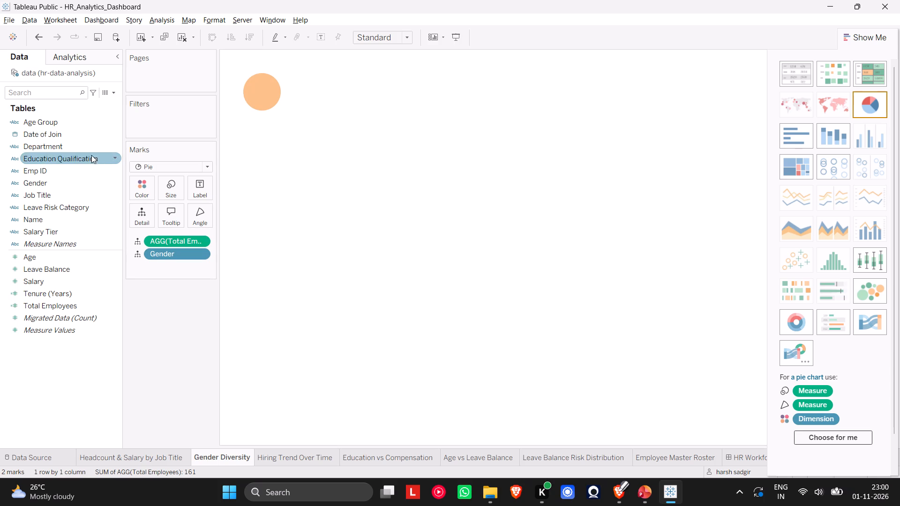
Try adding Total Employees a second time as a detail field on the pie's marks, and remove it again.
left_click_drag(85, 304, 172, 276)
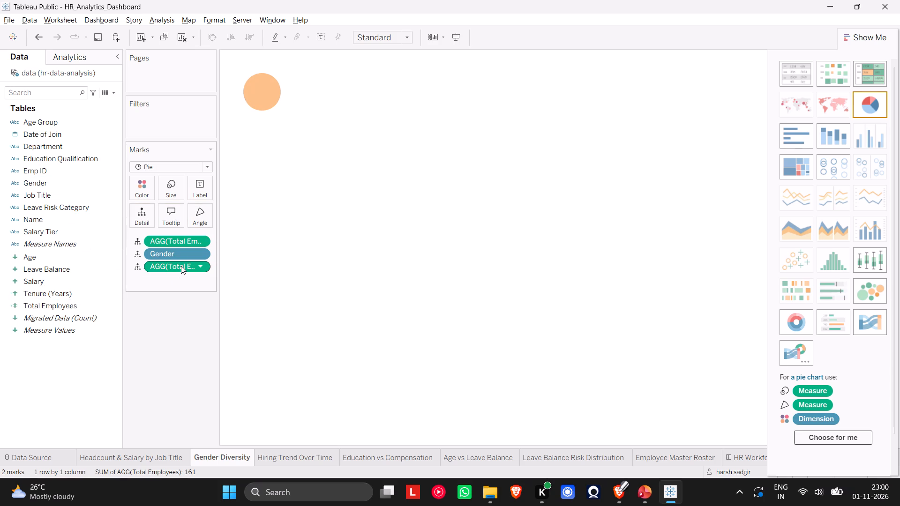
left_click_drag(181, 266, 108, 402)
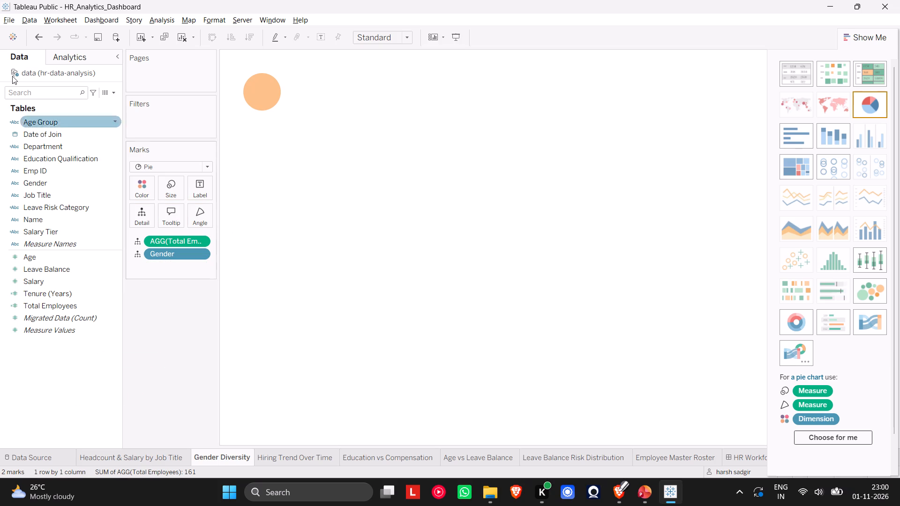
Undo the pie changes back to Gender as color with distinct count of Emp ID as angle and label.
left_click(35, 35)
left_click(35, 35)
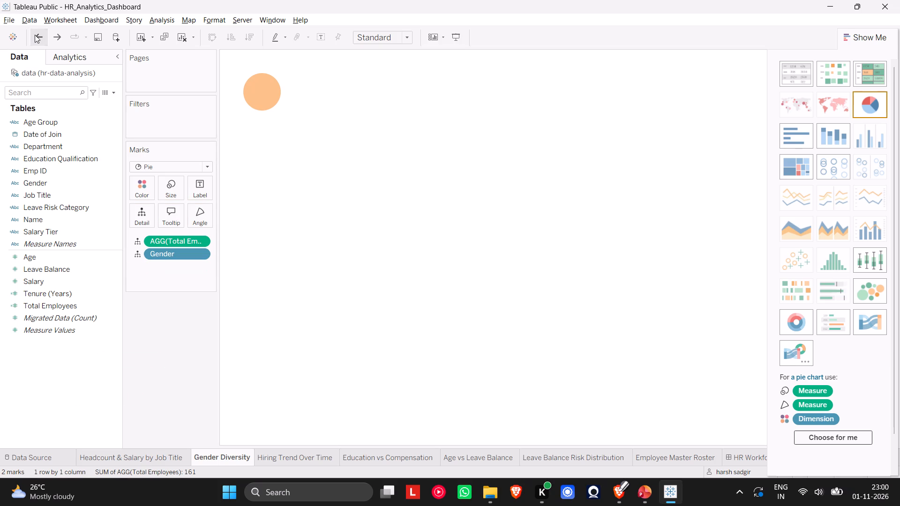
left_click(35, 35)
left_click(35, 35)
left_click(35, 35)
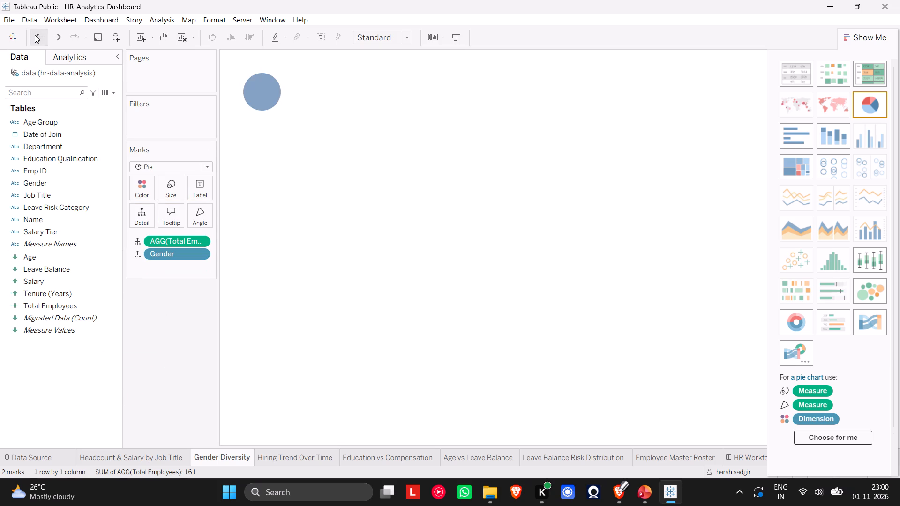
left_click(35, 35)
left_click(35, 35)
left_click(35, 35)
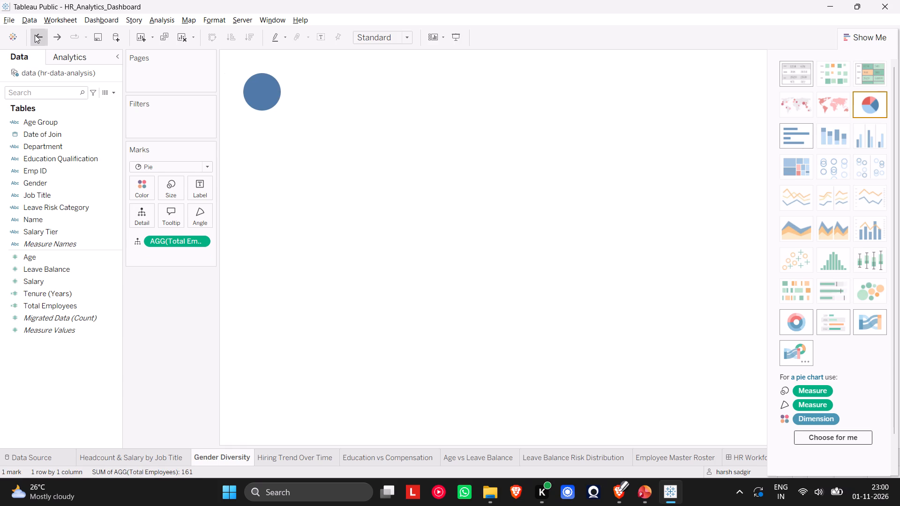
left_click(35, 35)
left_click(35, 35)
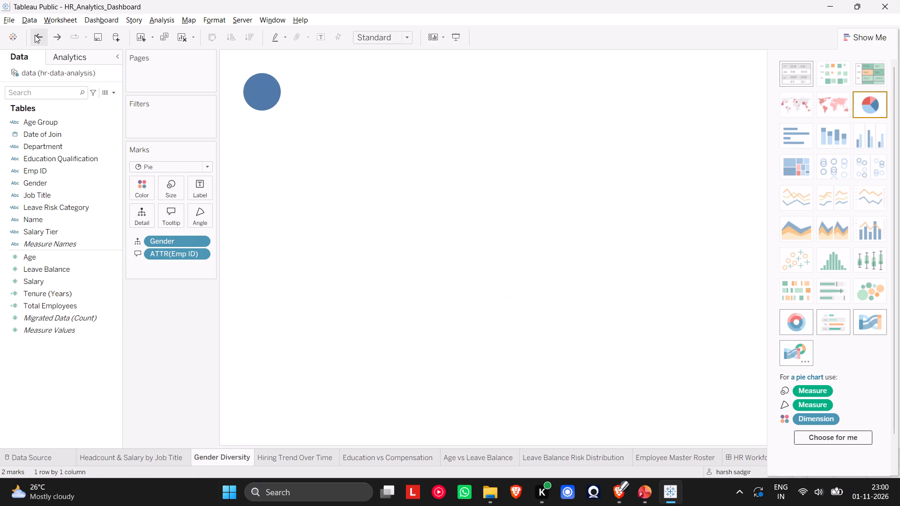
left_click(35, 35)
left_click(35, 35)
left_click(35, 35)
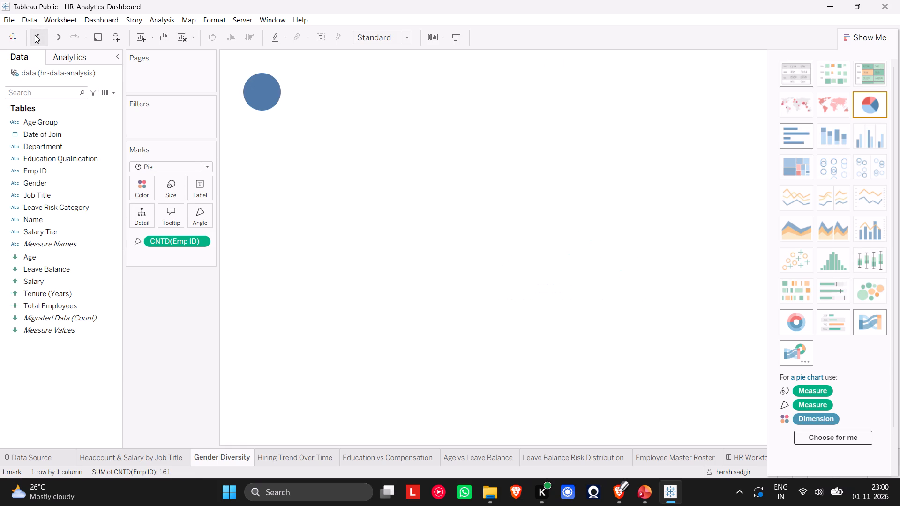
left_click(35, 35)
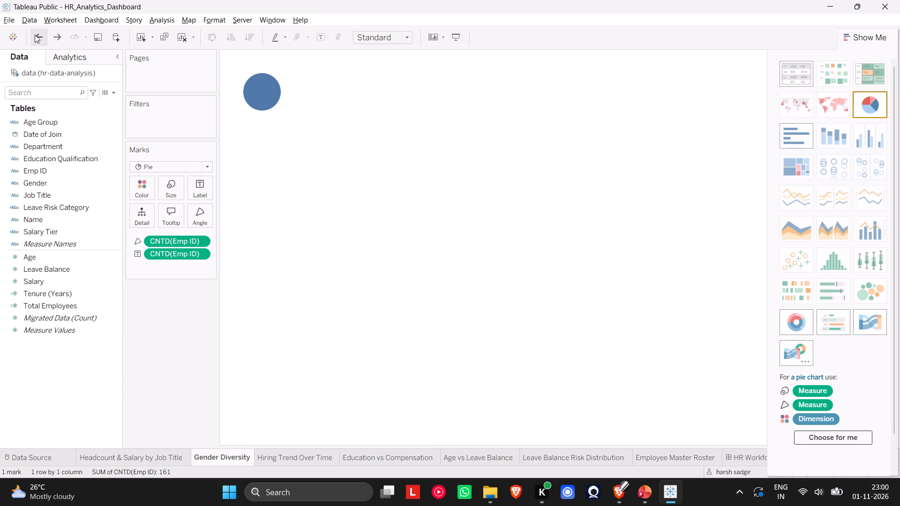
left_click(35, 35)
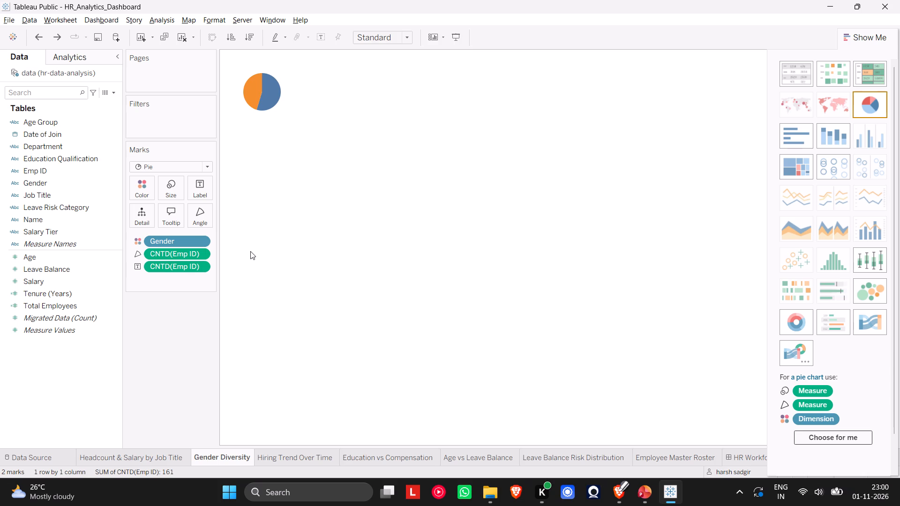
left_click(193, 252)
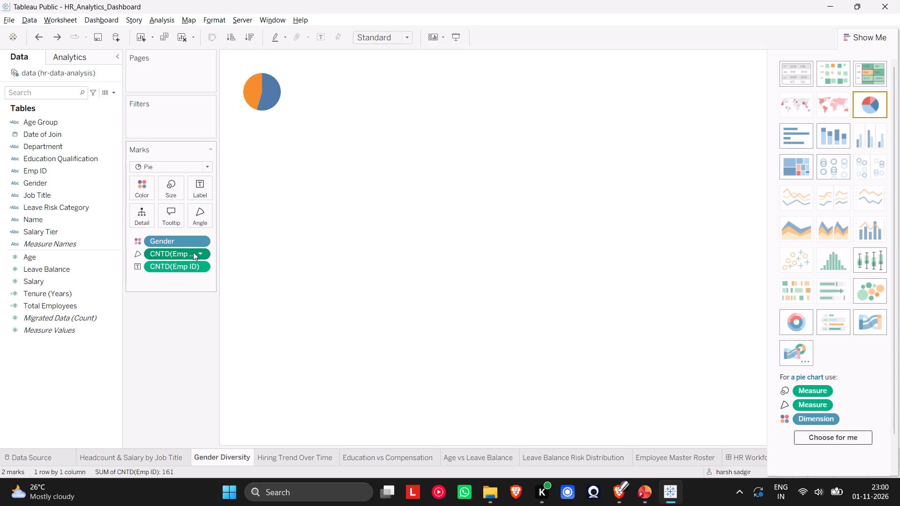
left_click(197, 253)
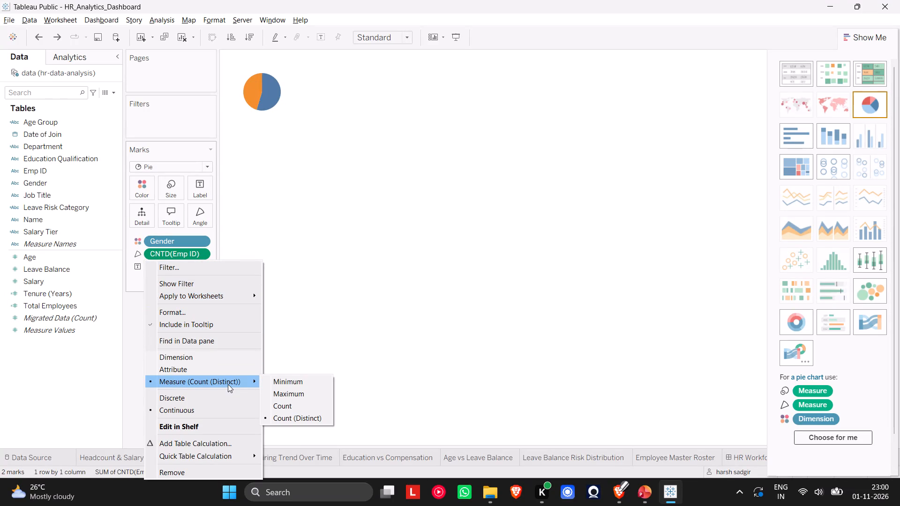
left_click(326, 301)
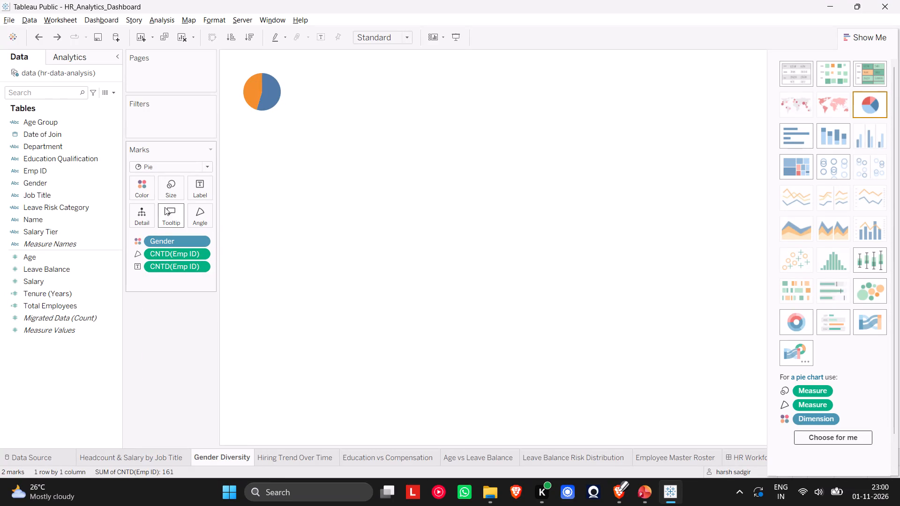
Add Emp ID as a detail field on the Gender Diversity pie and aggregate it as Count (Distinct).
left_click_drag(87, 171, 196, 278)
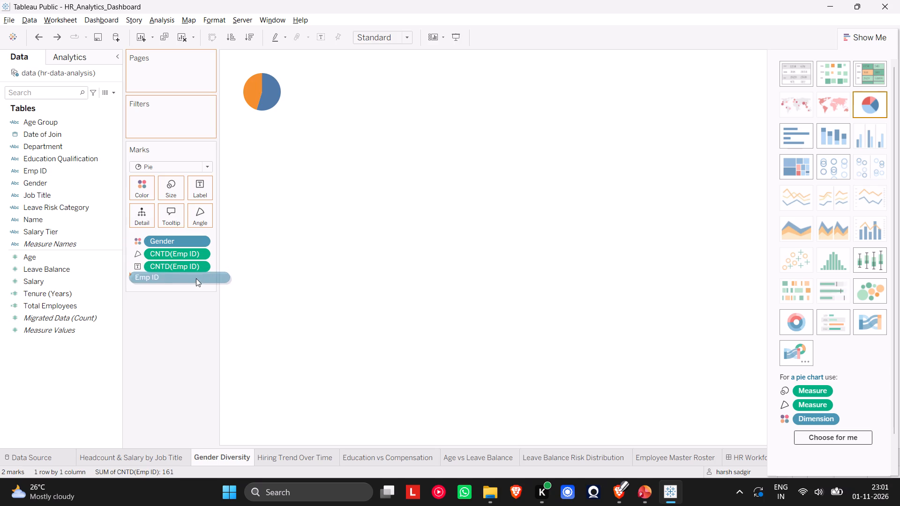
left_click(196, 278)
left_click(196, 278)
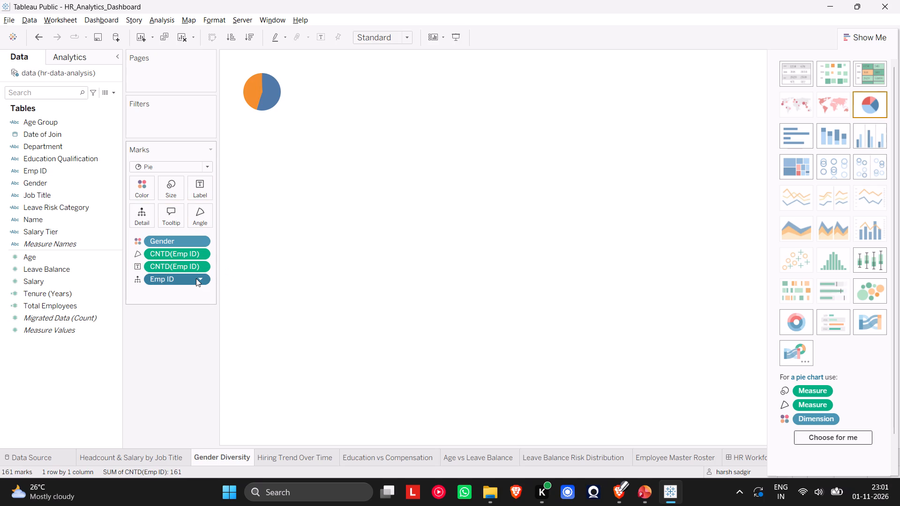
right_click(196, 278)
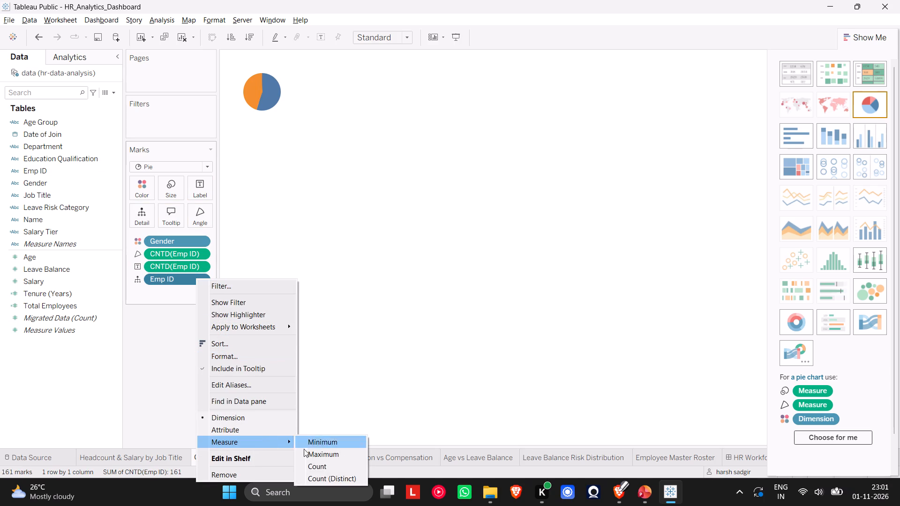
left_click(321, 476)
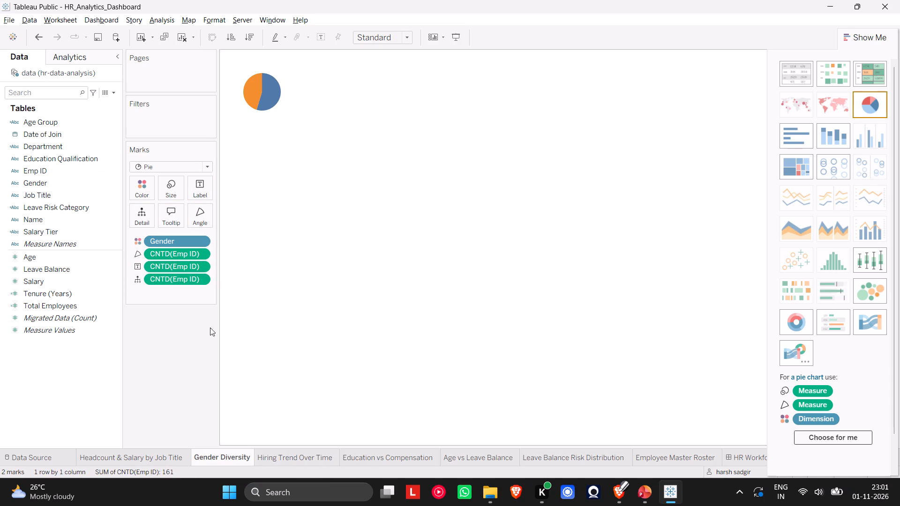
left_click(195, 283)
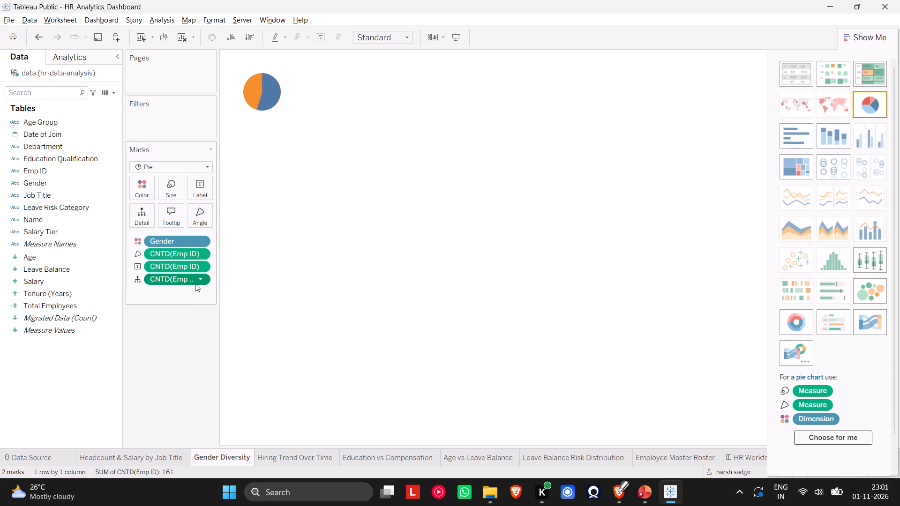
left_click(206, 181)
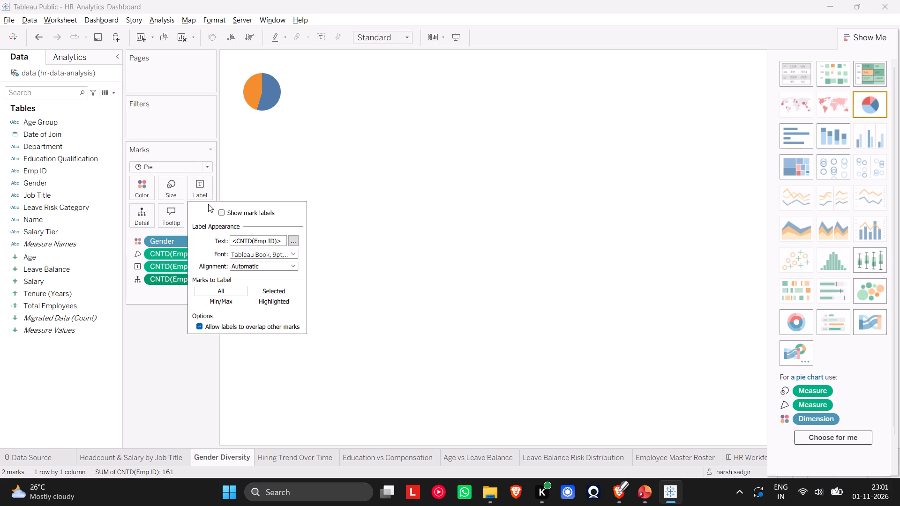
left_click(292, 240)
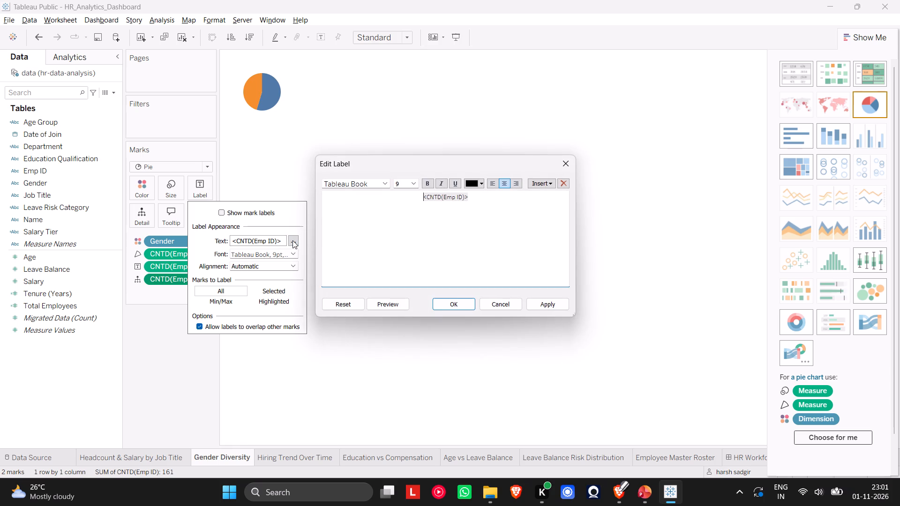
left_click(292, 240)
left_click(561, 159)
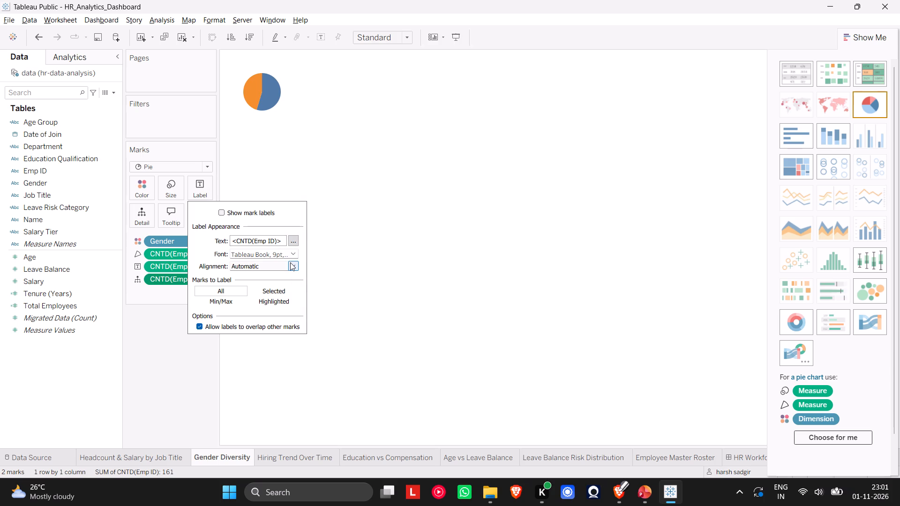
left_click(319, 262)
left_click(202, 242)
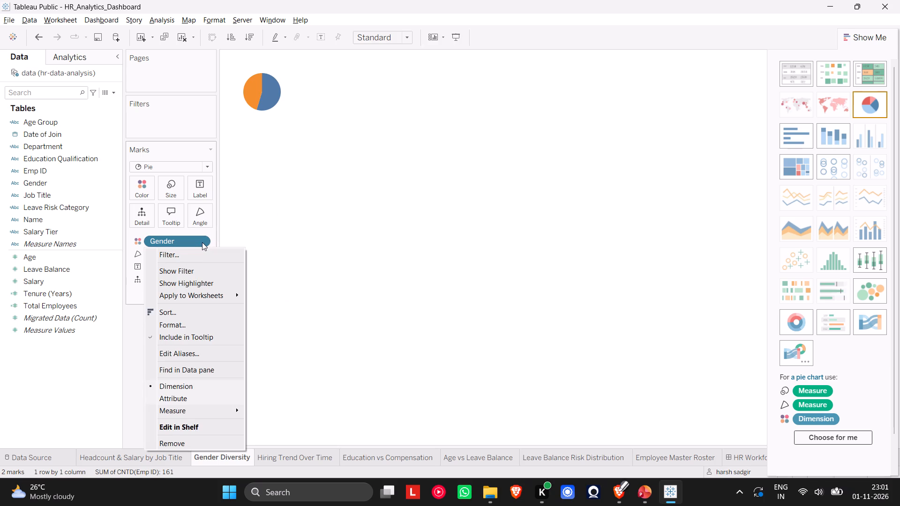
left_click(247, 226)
Remove the distinct-count Emp ID detail and label fields from the Gender Diversity pie's marks.
left_click_drag(194, 283, 168, 322)
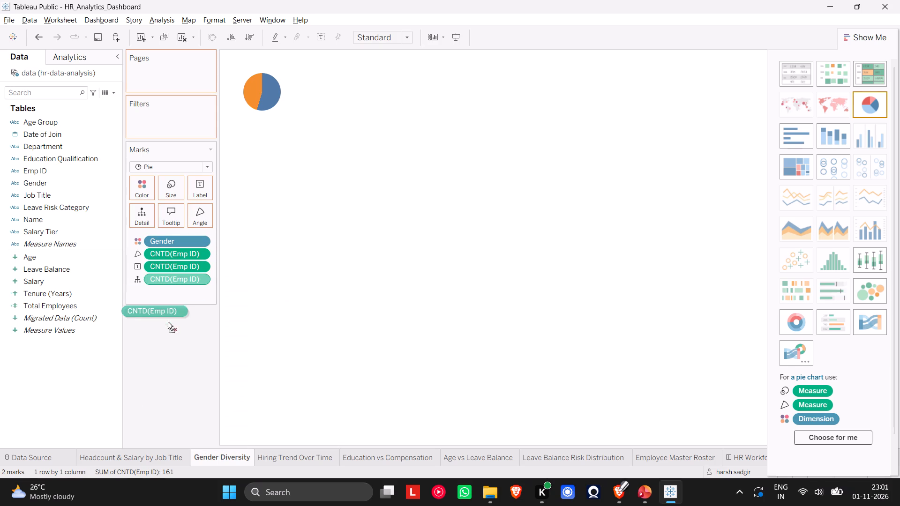
left_click_drag(168, 322, 143, 345)
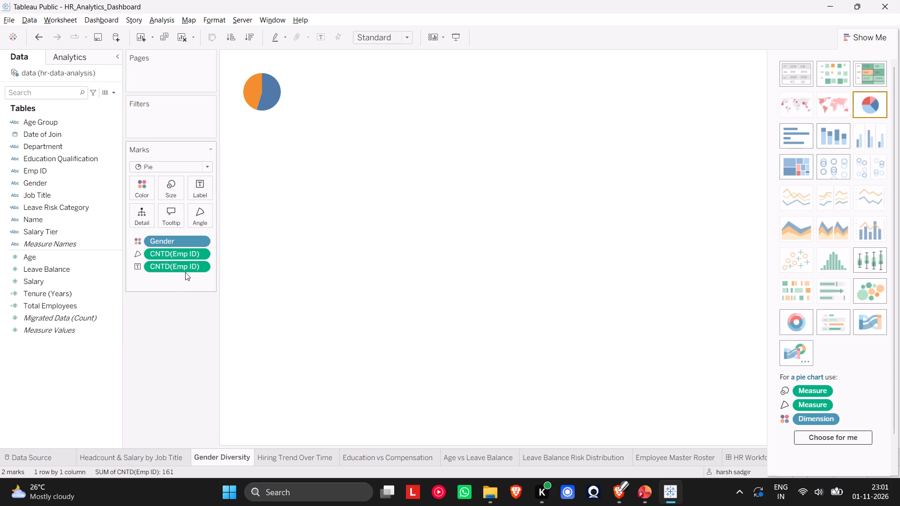
left_click_drag(184, 267, 91, 382)
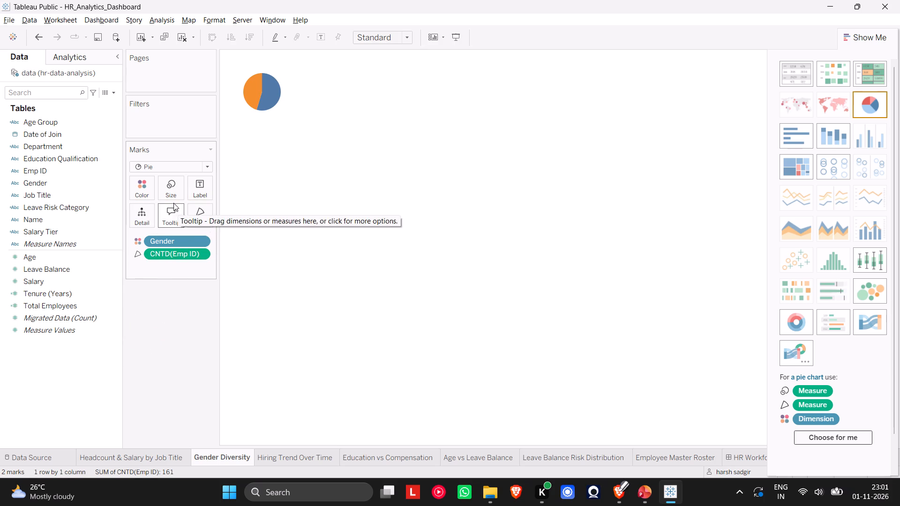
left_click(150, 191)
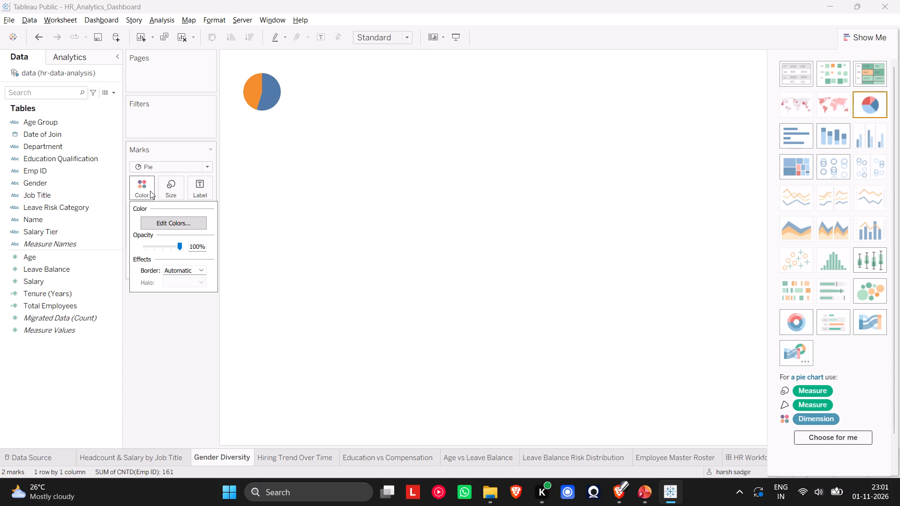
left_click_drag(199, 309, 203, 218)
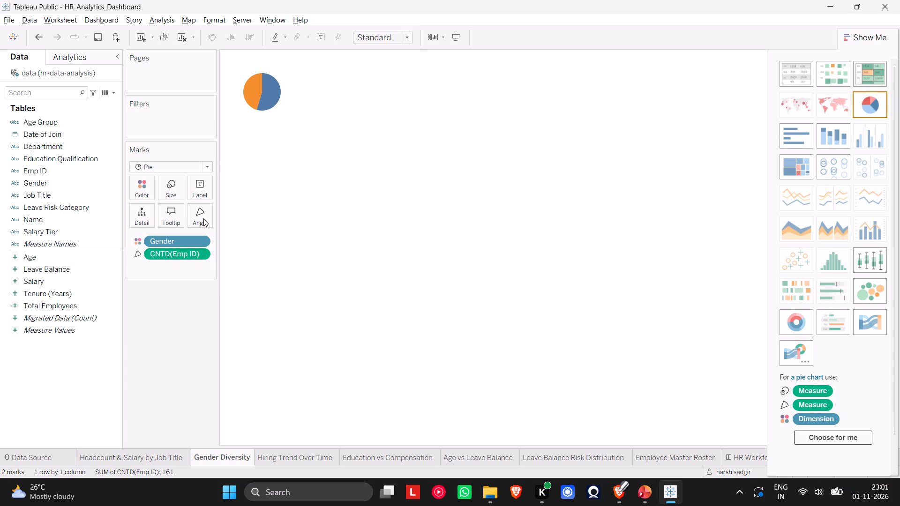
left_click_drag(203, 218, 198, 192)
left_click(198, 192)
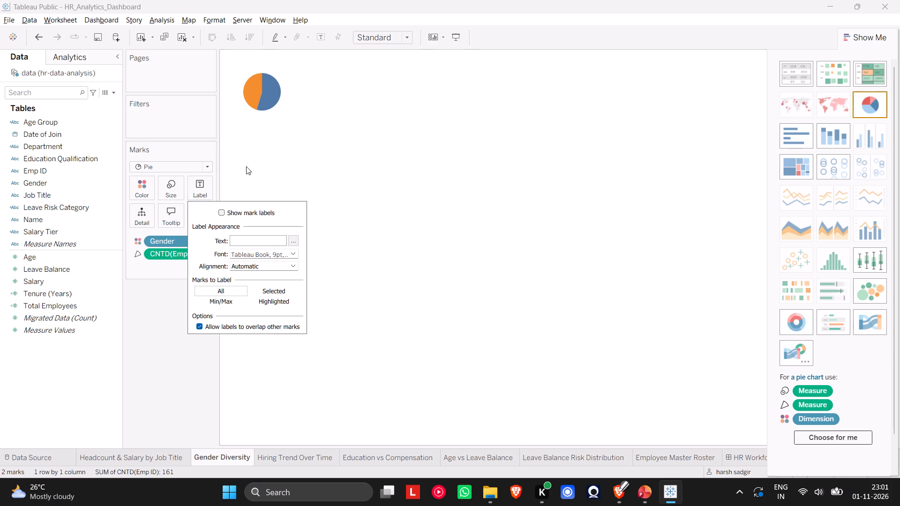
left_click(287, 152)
Switch to the YouTube Tableau tutorial in Brave and resume playing its dashboard section.
key("alt+Tab")
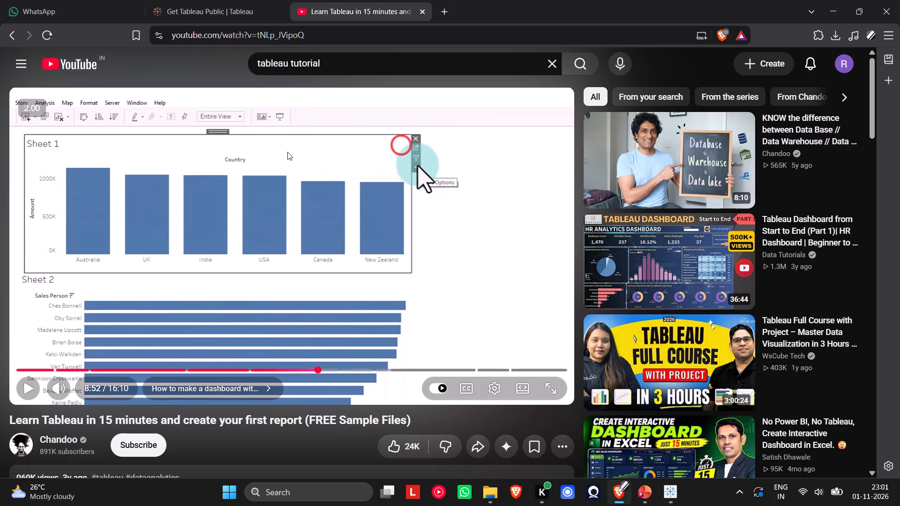
key("space")
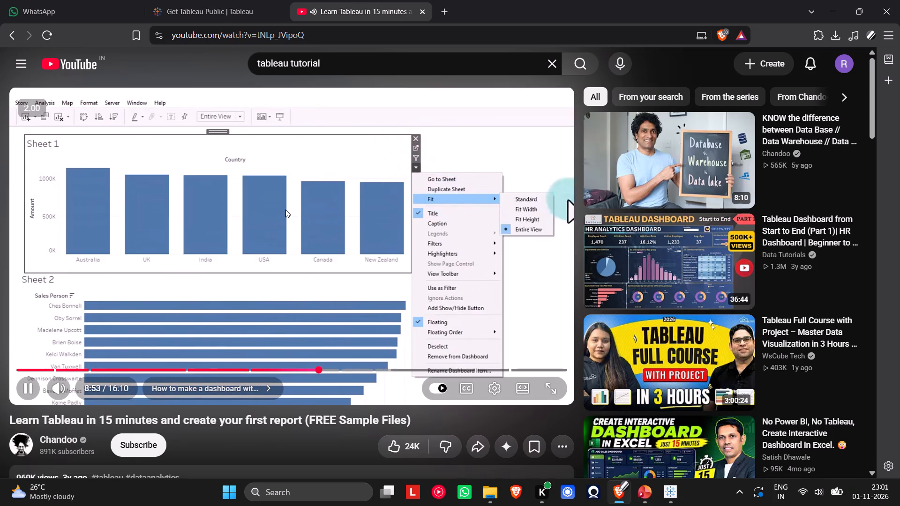
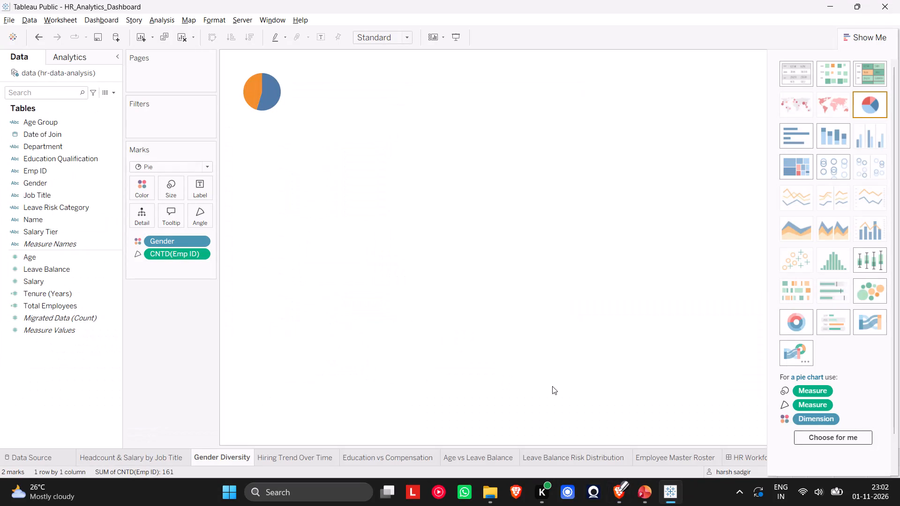
On the HR Workforce & Compensation dashboard, enable Use as Filter for the Gender Diversity pie.
left_click(737, 457)
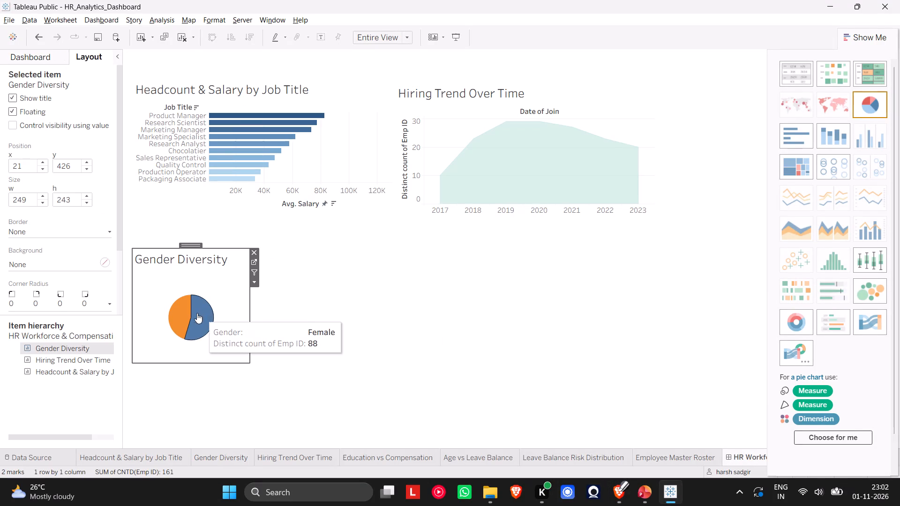
left_click(182, 313)
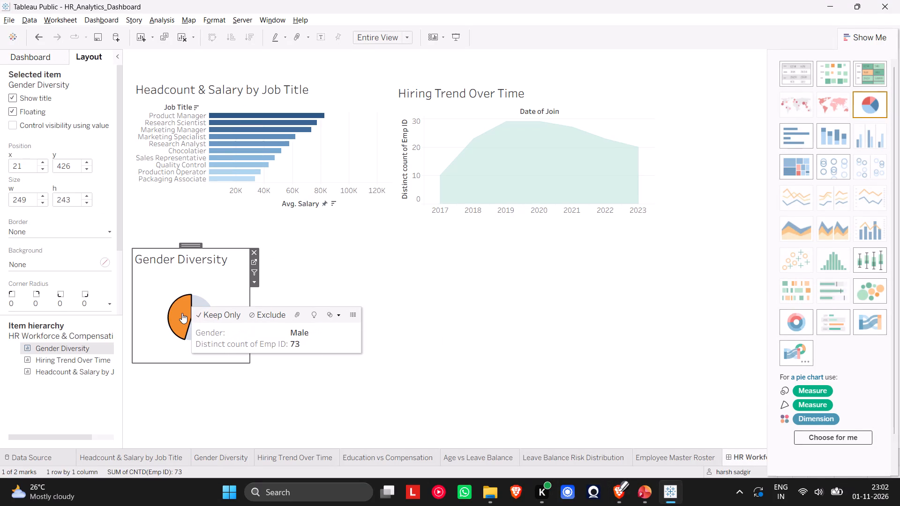
left_click(259, 287)
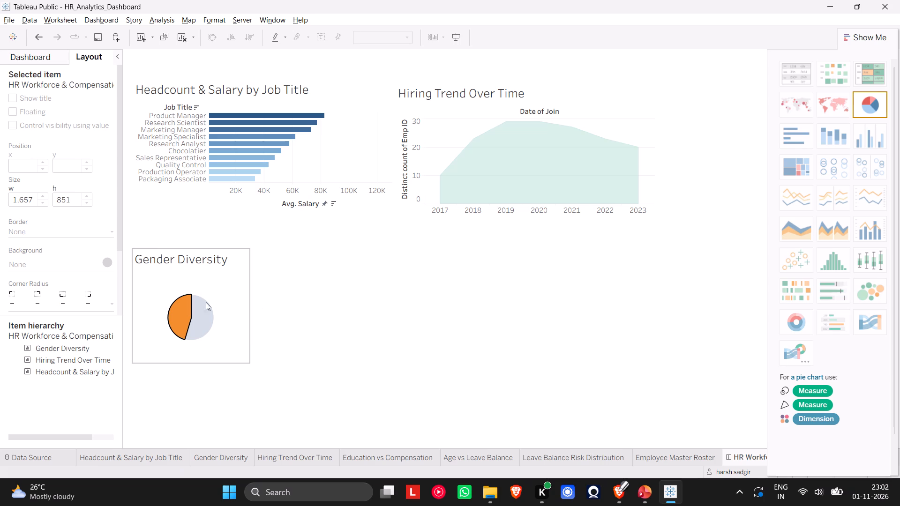
left_click(203, 302)
left_click(219, 294)
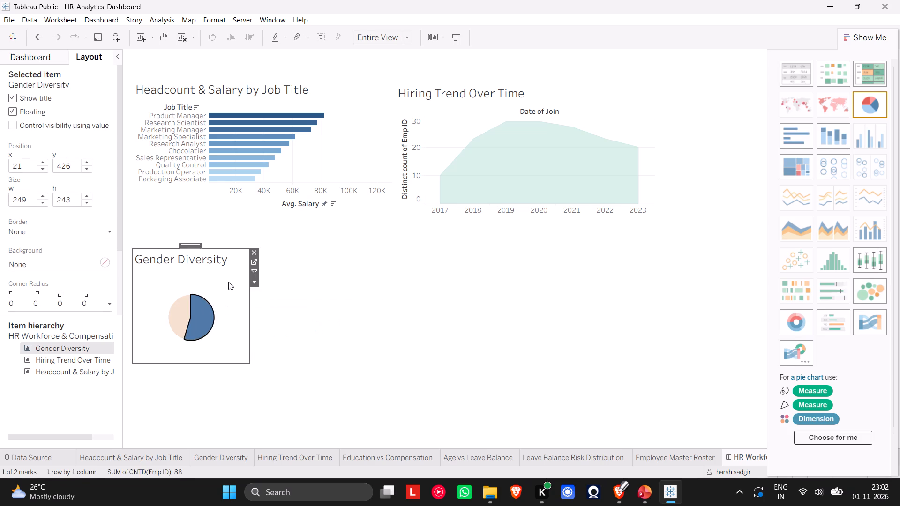
left_click(228, 282)
left_click(258, 283)
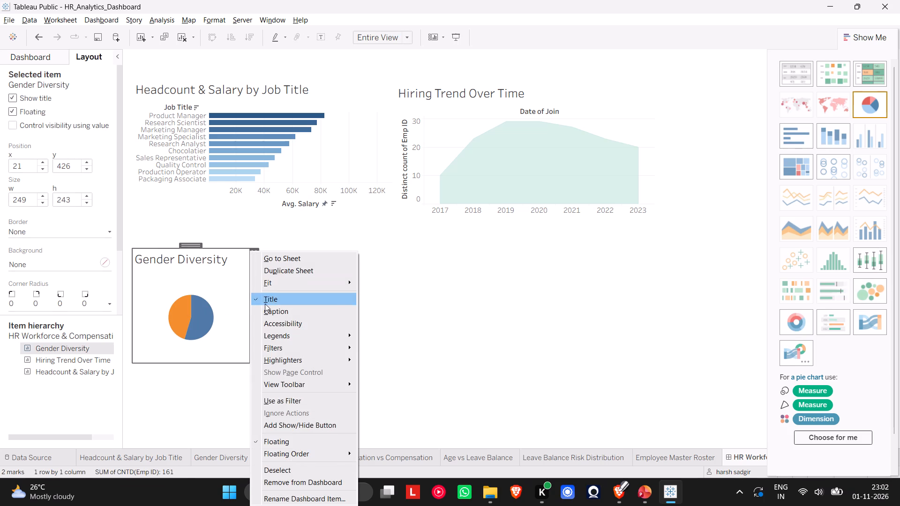
left_click(288, 401)
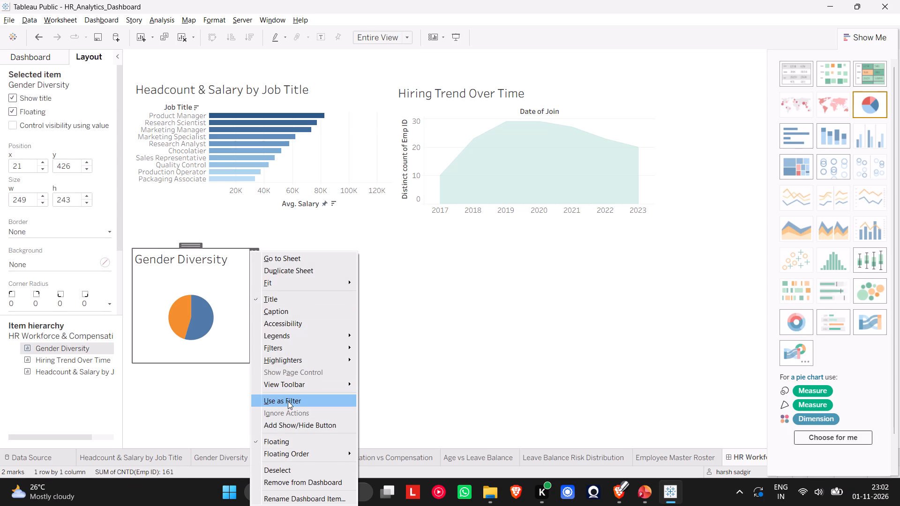
Test the Gender Diversity filter on the other dashboard charts by selecting the Female slice, then the Male slice.
left_click(195, 319)
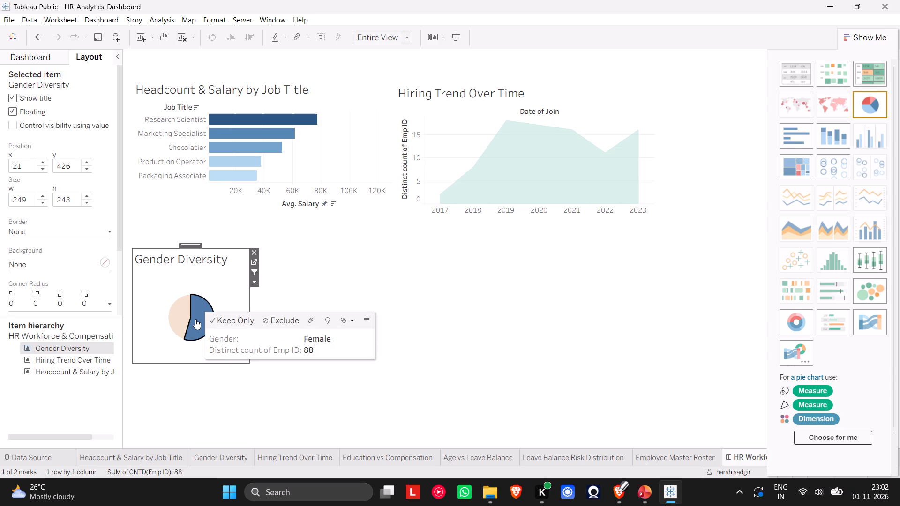
left_click(182, 316)
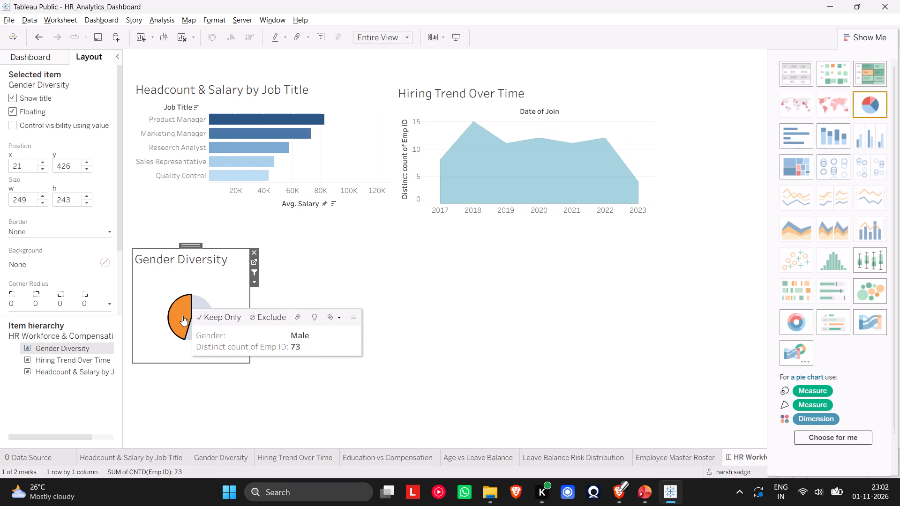
Switch to the YouTube Tableau tutorial in Brave and resume playing its section on using a visual as a filter.
key("alt+Tab")
key("space")
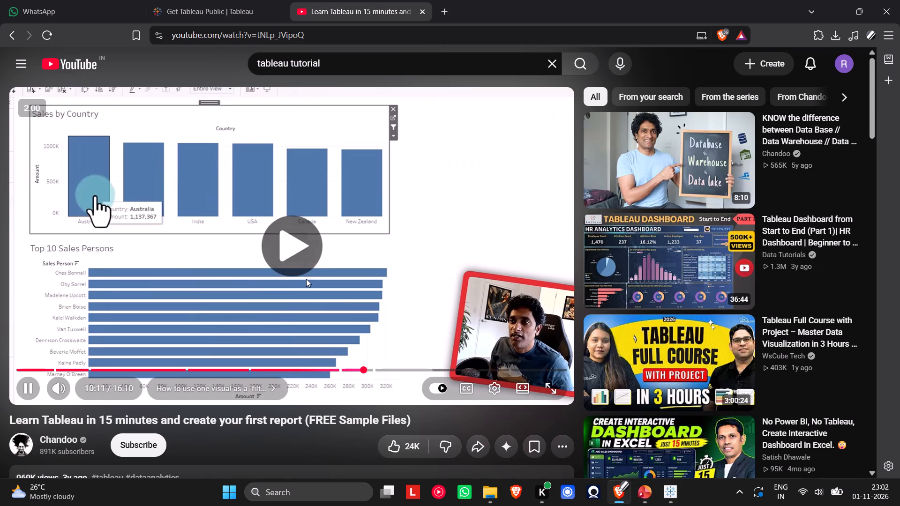
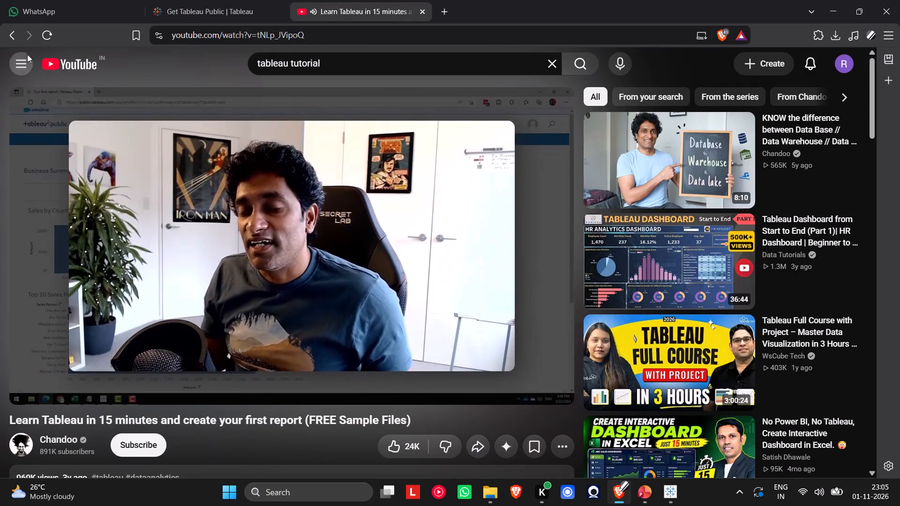
Switch back to Tableau Public and clear the Male slice selection in the Gender Diversity pie.
left_click(14, 37)
key("alt+Tab")
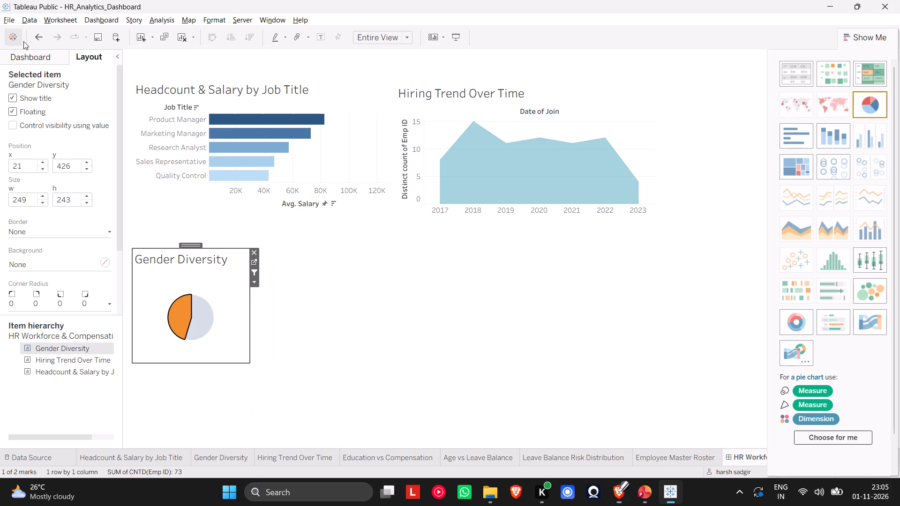
left_click(307, 348)
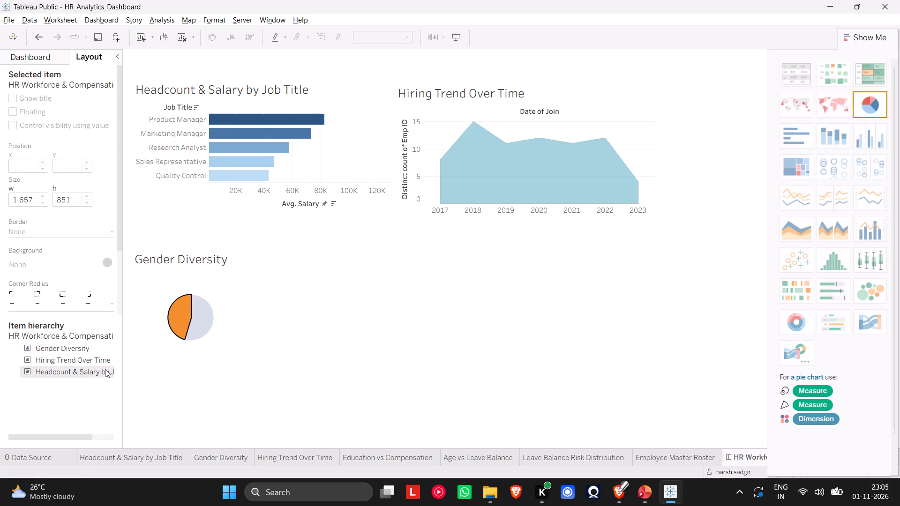
scroll(104, 370, "down", 1)
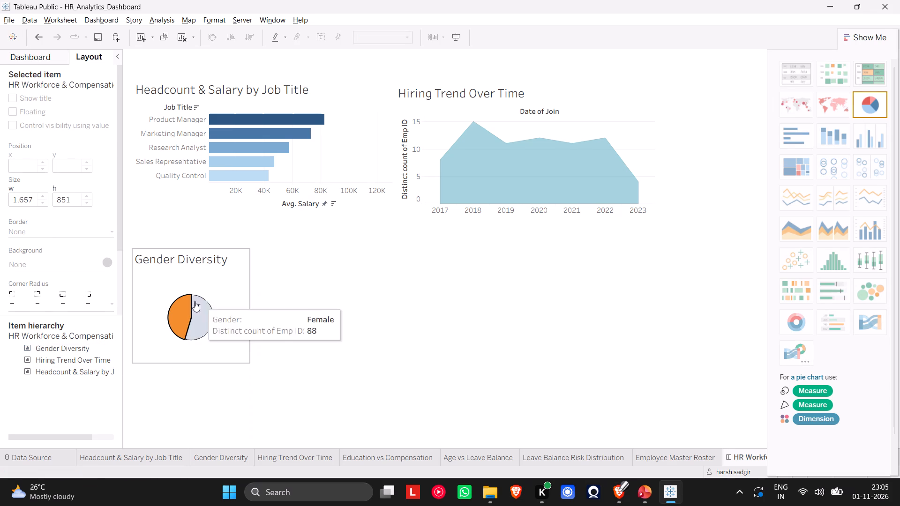
left_click(176, 311)
left_click(313, 324)
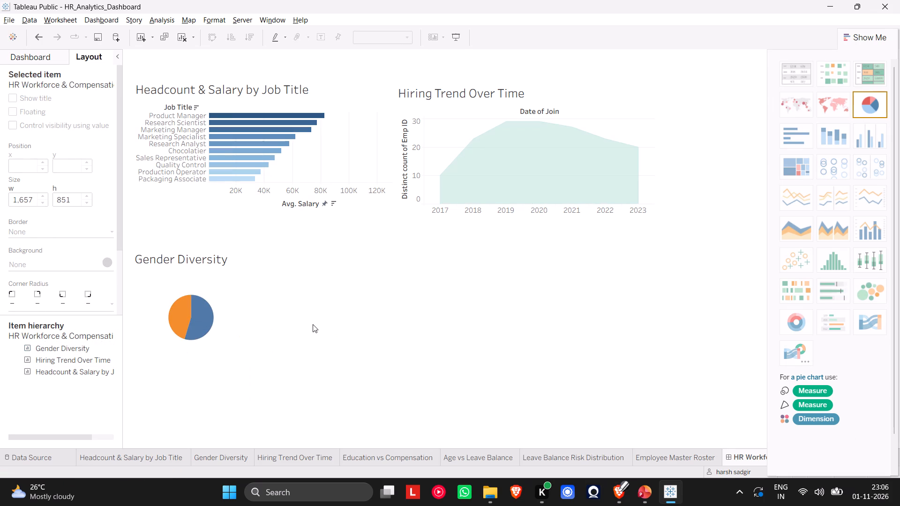
Add the Education vs Compensation sheet to the dashboard as a floating item and place it beside the Gender Diversity pie.
left_click(32, 57)
left_click_drag(48, 193, 136, 215)
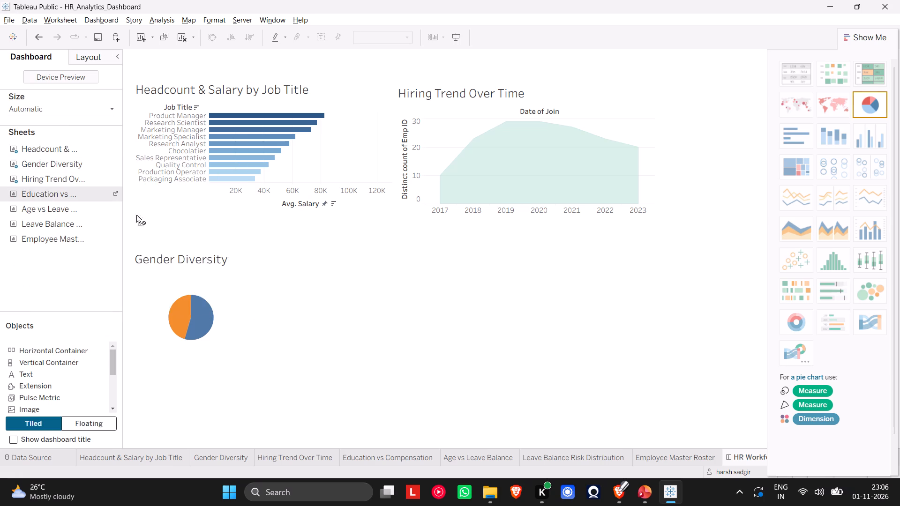
left_click_drag(136, 215, 374, 284)
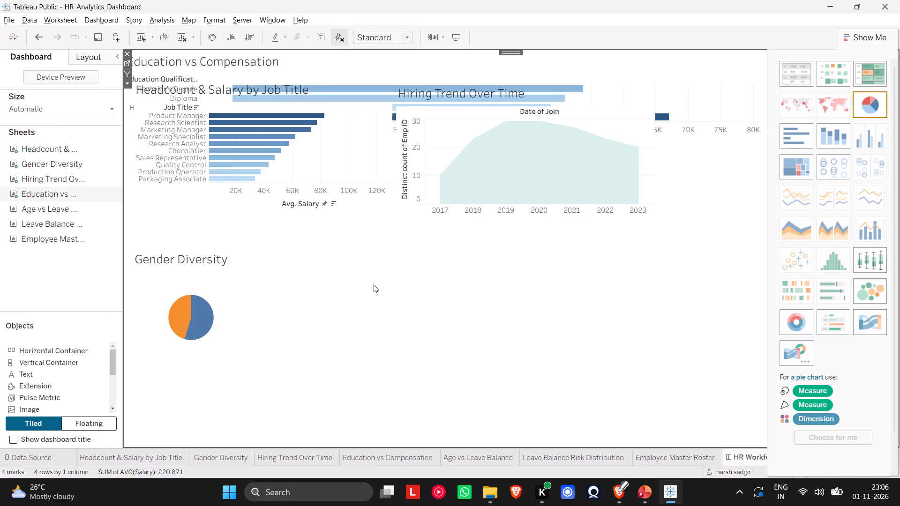
left_click(128, 84)
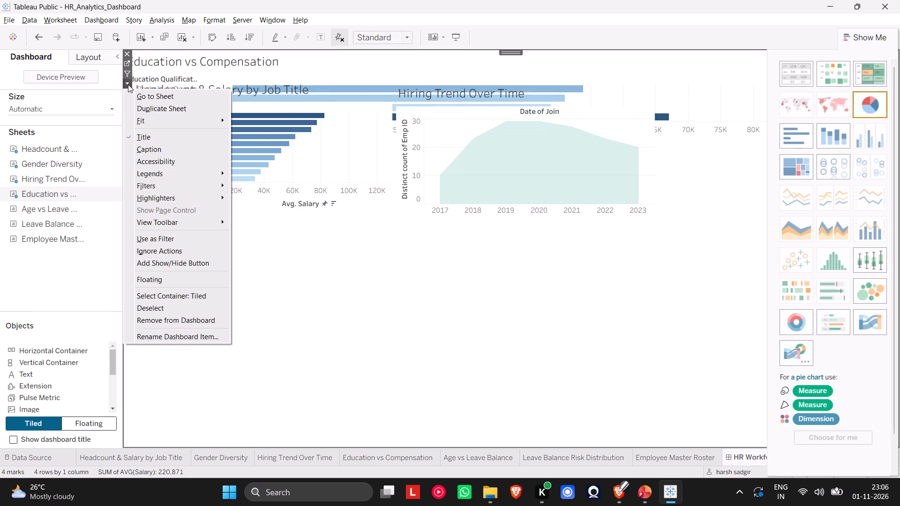
left_click(182, 278)
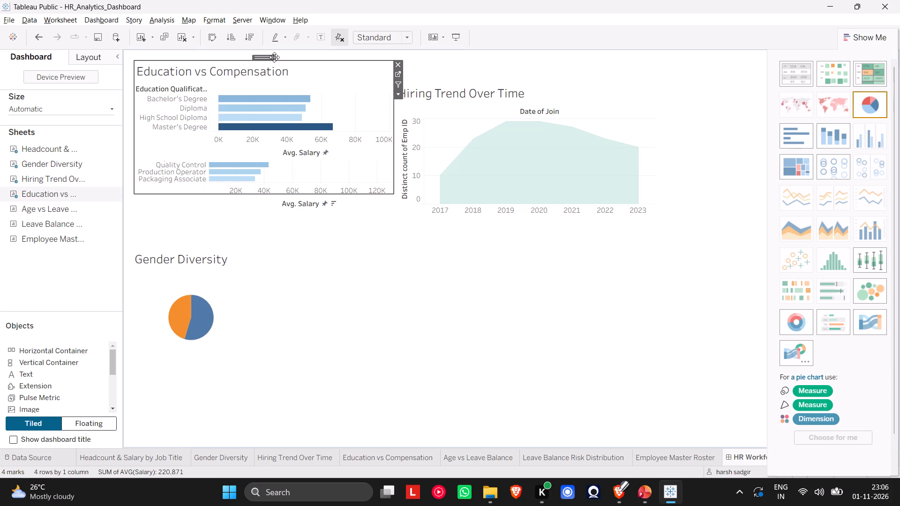
left_click_drag(268, 58, 423, 255)
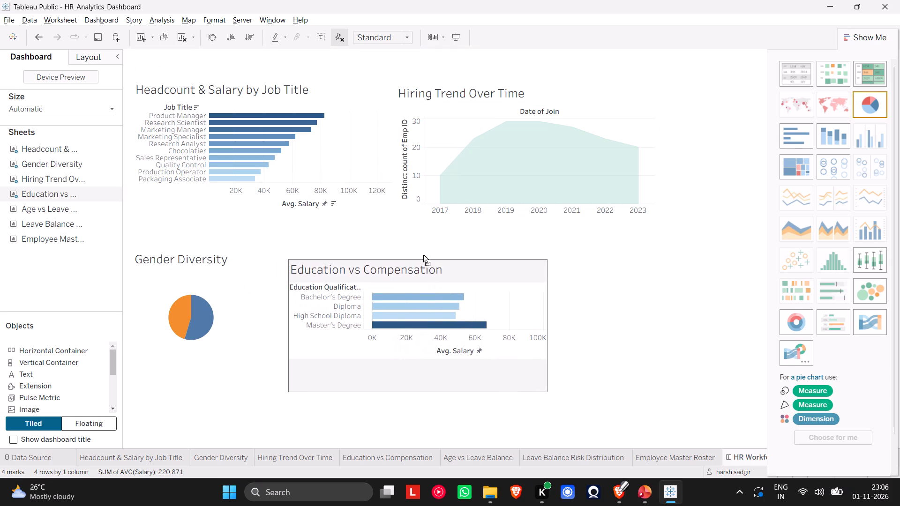
left_click_drag(423, 255, 425, 253)
Set the fit of the Education vs Compensation chart to Entire View.
left_click(556, 290)
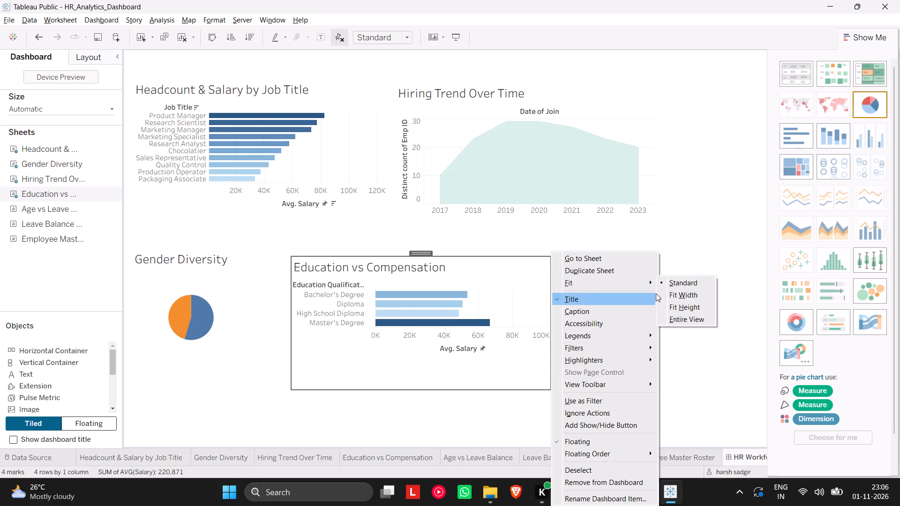
left_click(677, 319)
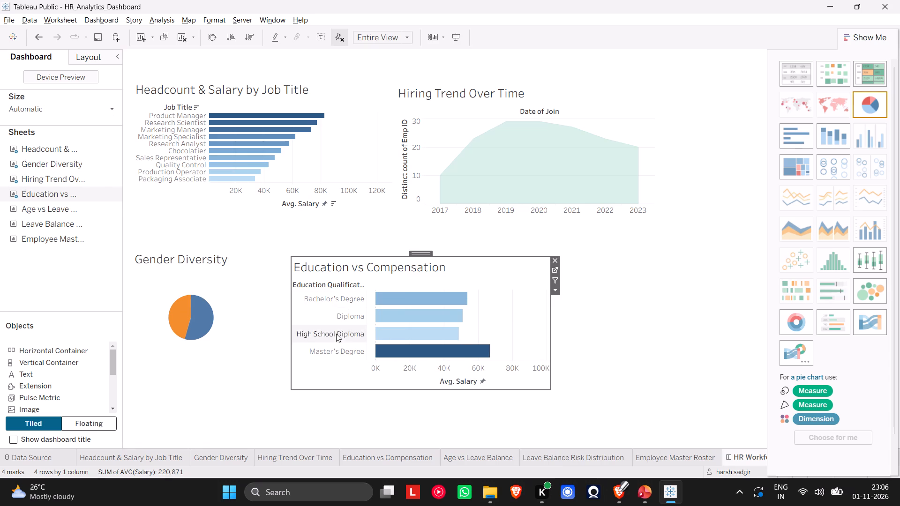
Shrink the Education vs Compensation chart by lowering its height and narrowing it from its Gender Diversity side.
left_click(293, 384)
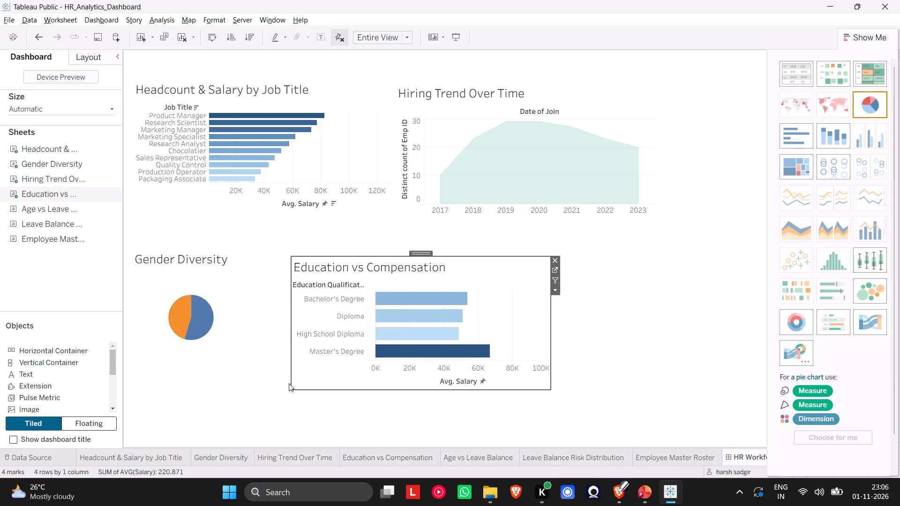
left_click(292, 382)
left_click_drag(292, 382, 323, 356)
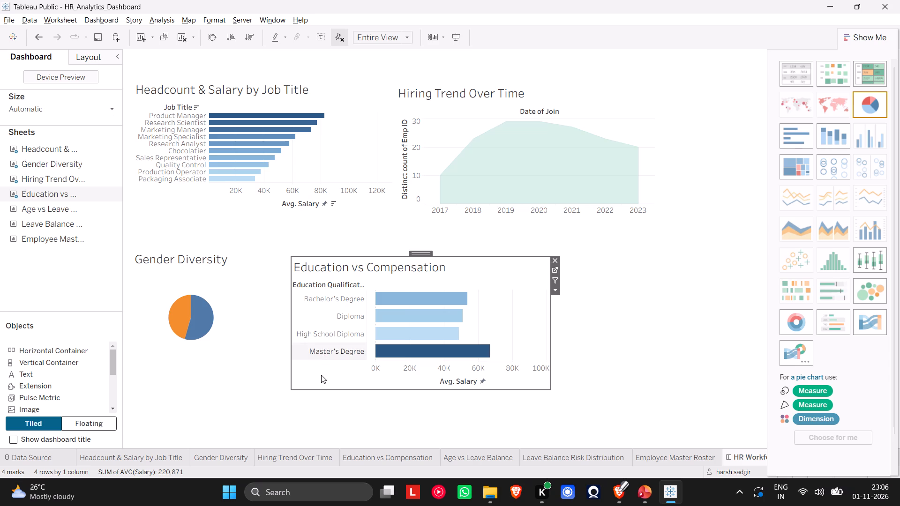
left_click_drag(321, 391, 320, 364)
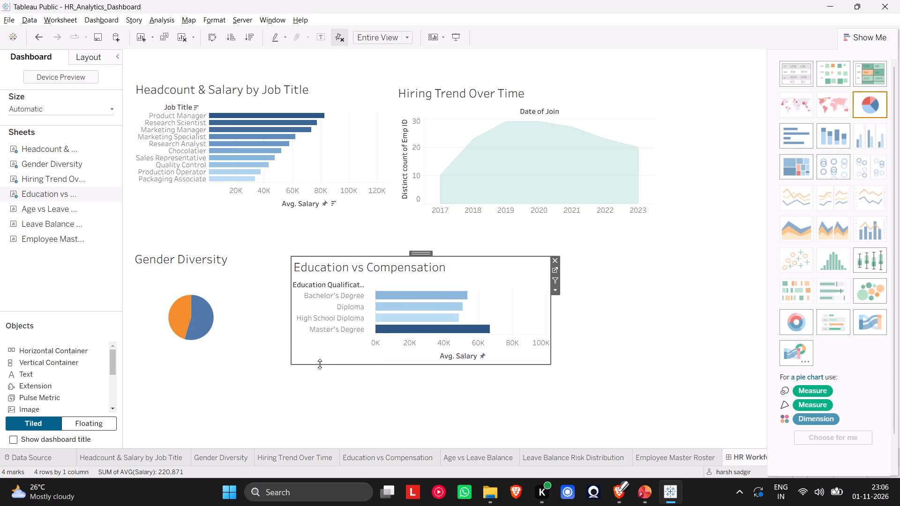
left_click_drag(291, 342, 334, 340)
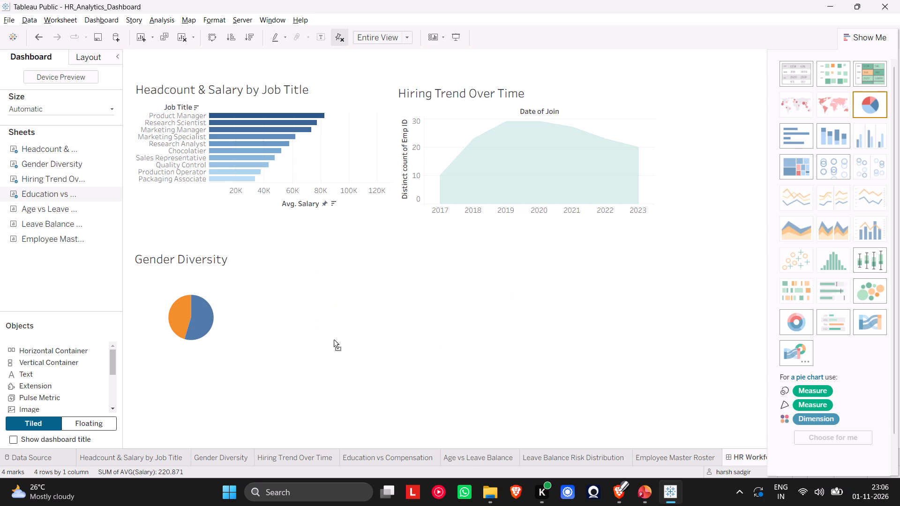
left_click_drag(334, 340, 351, 342)
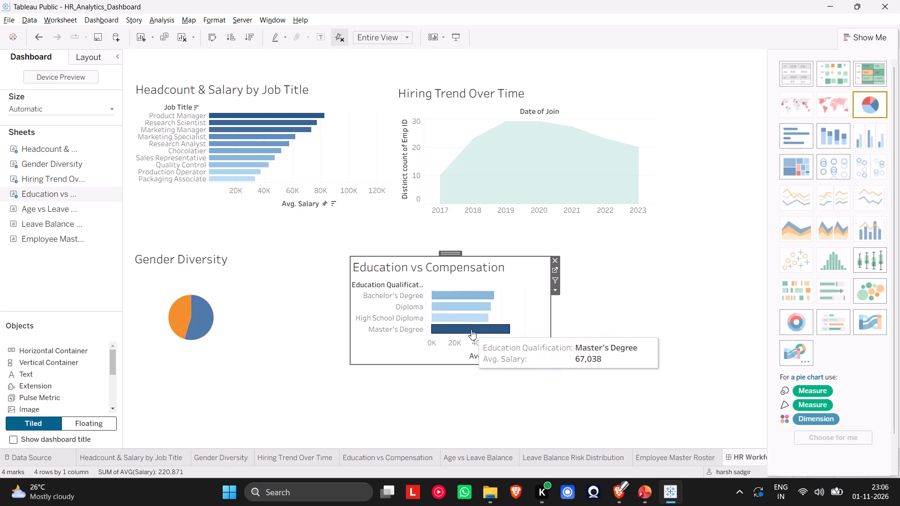
Sort the Education vs Compensation sheet's qualifications in descending order of average salary and return to the HR Workforce dashboard.
left_click(376, 457)
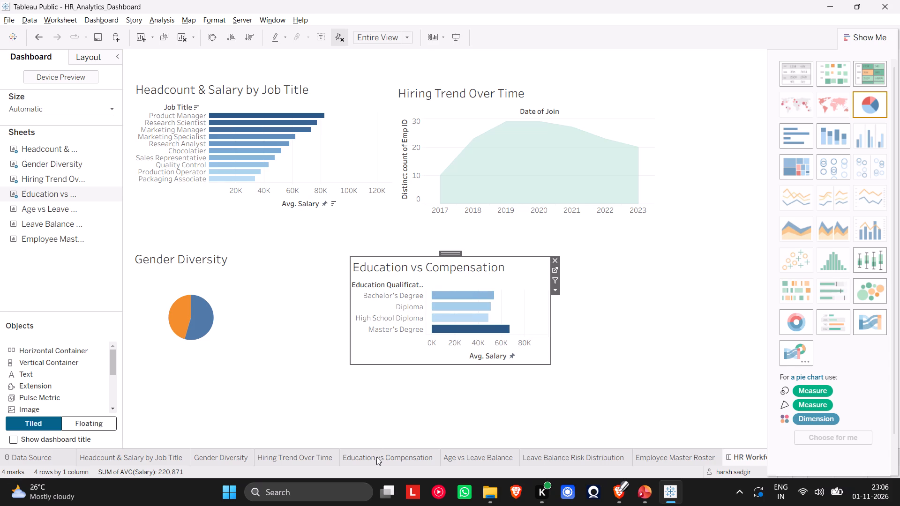
left_click(376, 457)
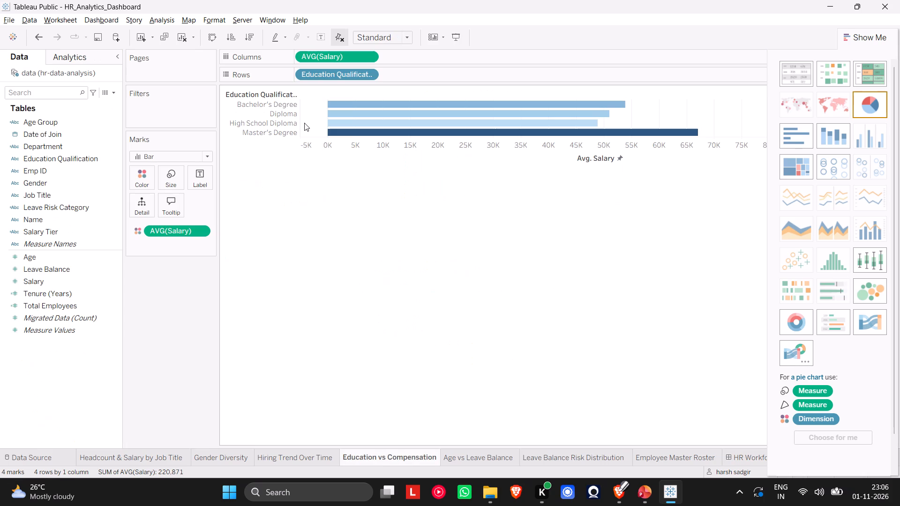
left_click(245, 41)
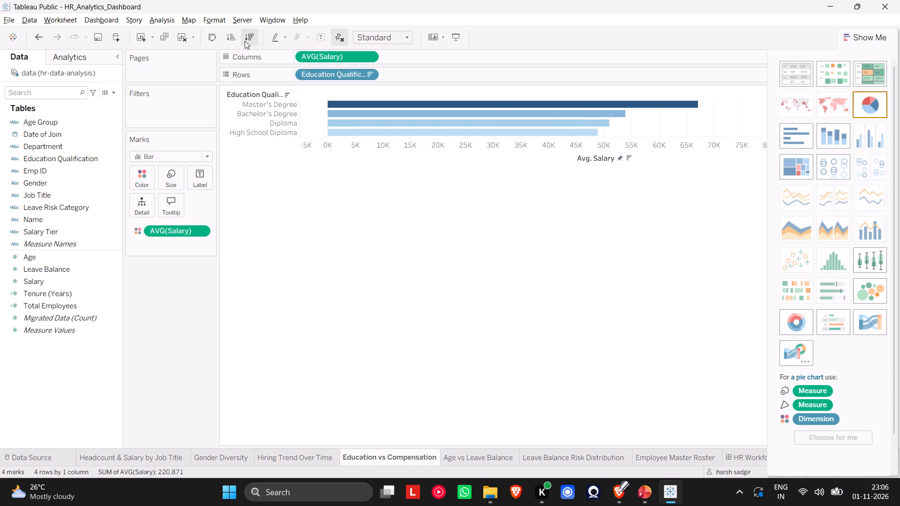
left_click(749, 454)
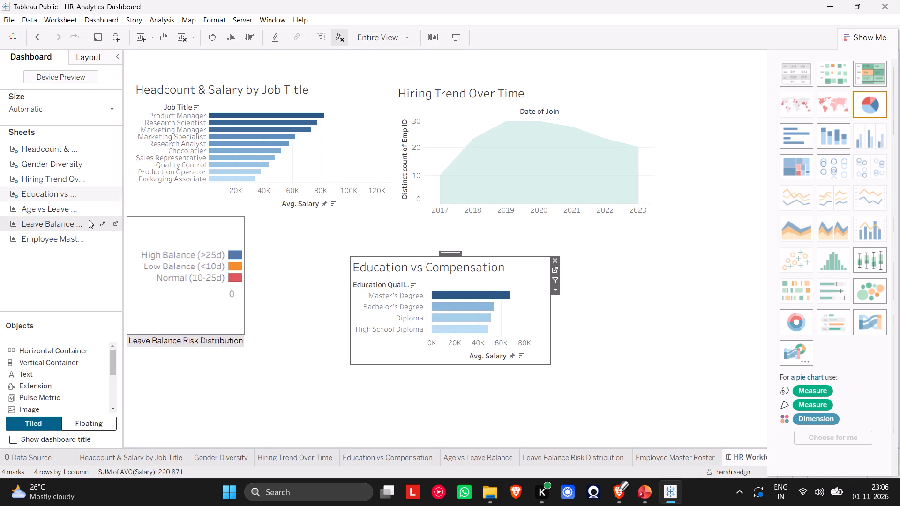
Add the Age vs Leave Balance sheet as a floating item and place it beneath the Hiring Trend Over Time chart.
left_click_drag(75, 211, 266, 294)
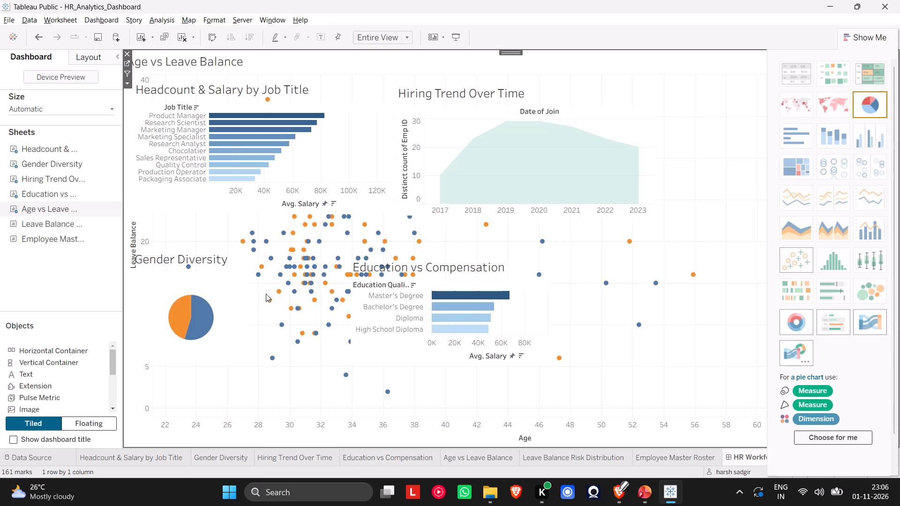
left_click(127, 83)
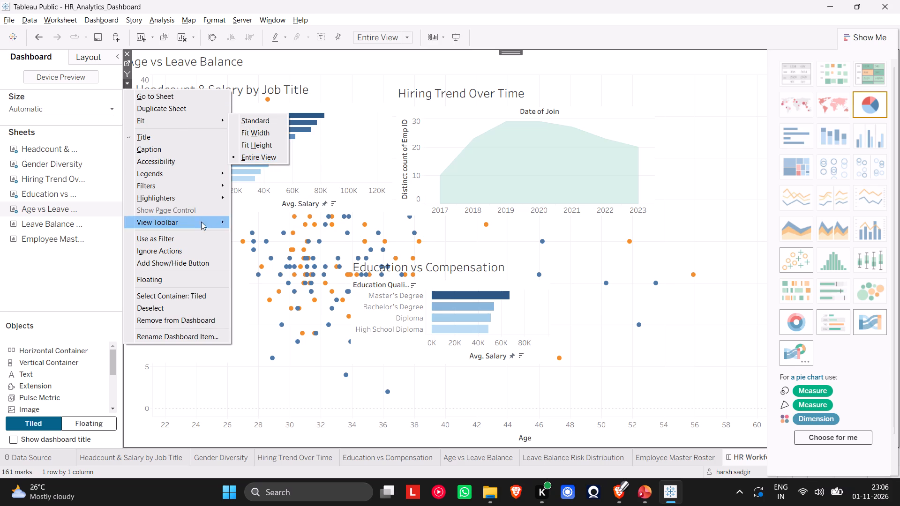
left_click(166, 279)
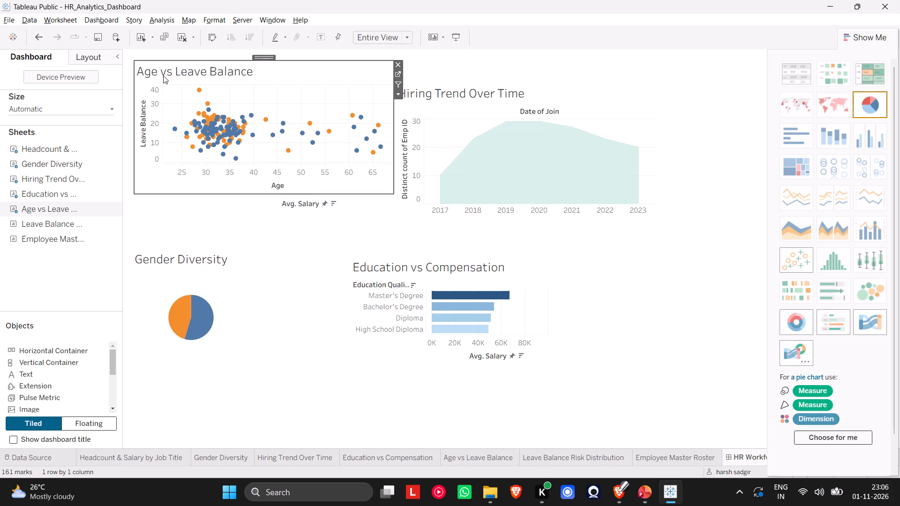
left_click(397, 95)
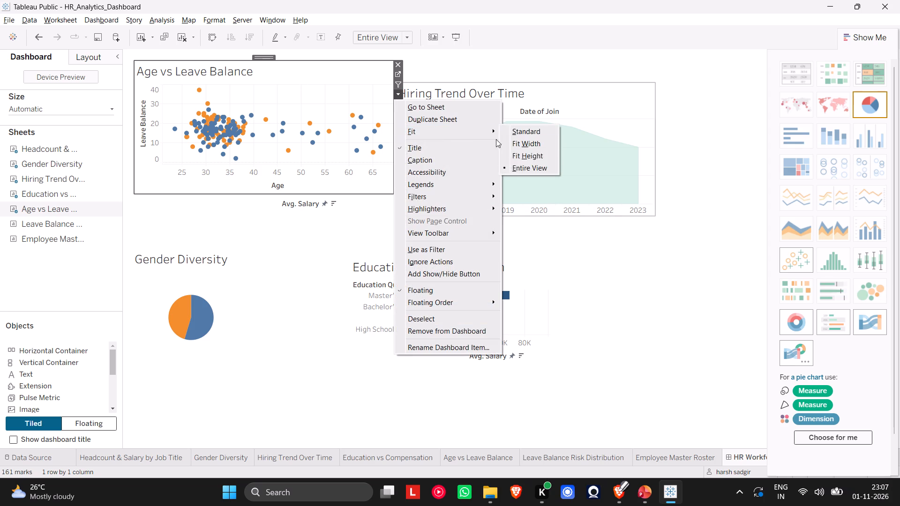
left_click(265, 54)
left_click(265, 54)
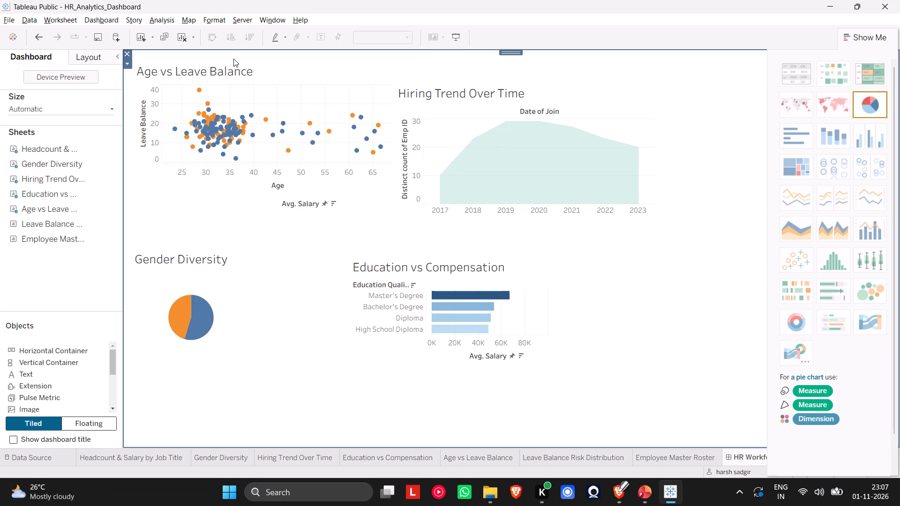
left_click(347, 100)
left_click_drag(347, 100, 268, 55)
left_click_drag(268, 55, 593, 262)
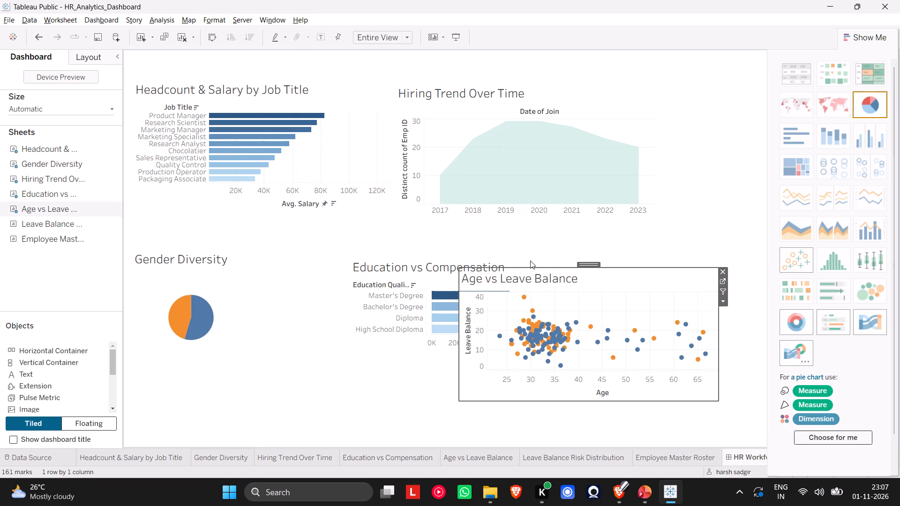
Move the Education vs Compensation chart closer to the Gender Diversity pie, clear of the Age vs Leave Balance chart.
left_click(438, 271)
left_click(438, 271)
left_click_drag(438, 271, 387, 271)
left_click(564, 162)
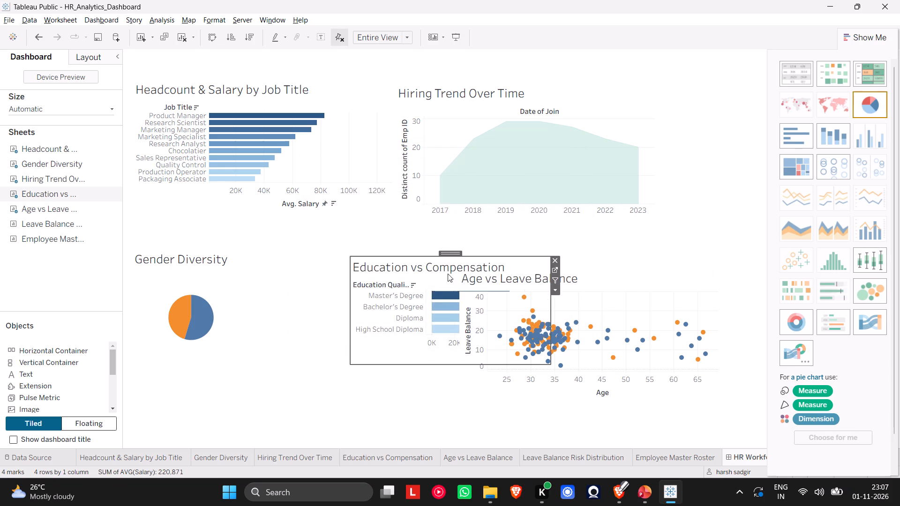
left_click_drag(449, 251, 353, 257)
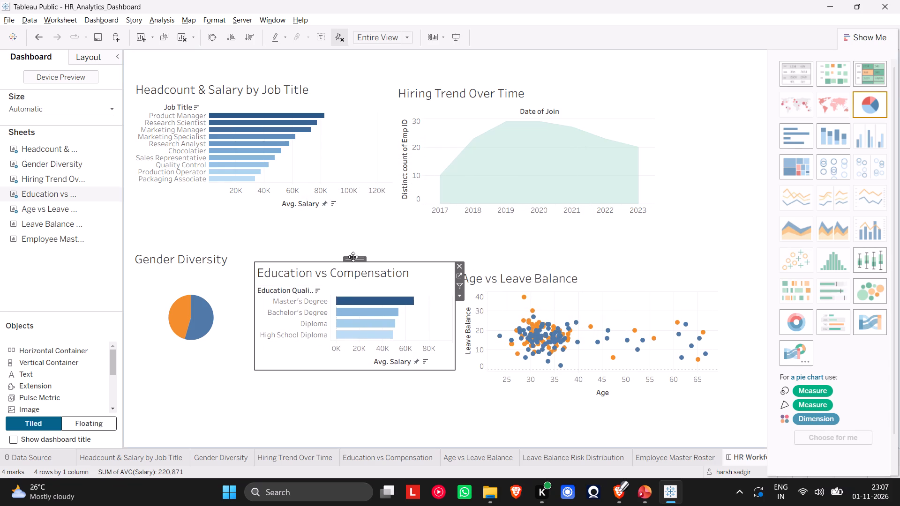
Resize the Age vs Leave Balance chart with a narrower frame, raised top and bottom edges, and Entire View fit.
left_click(567, 281)
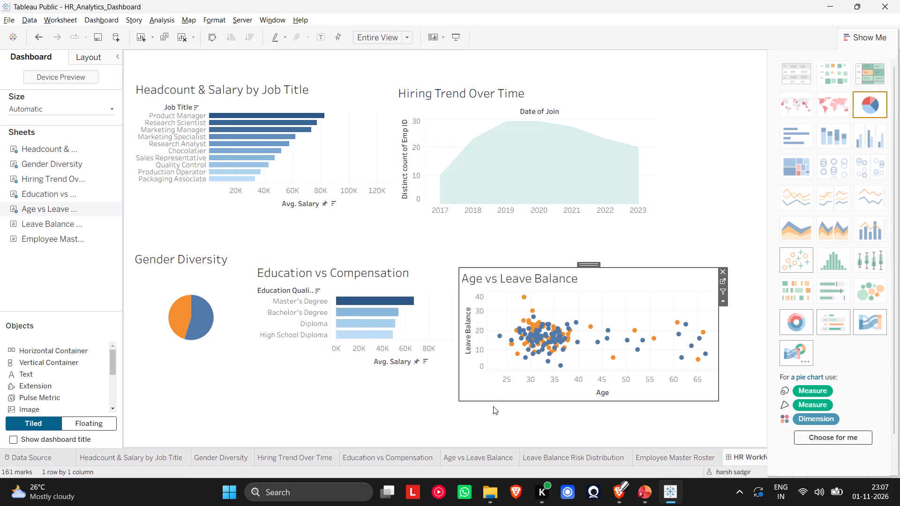
left_click_drag(460, 401, 499, 364)
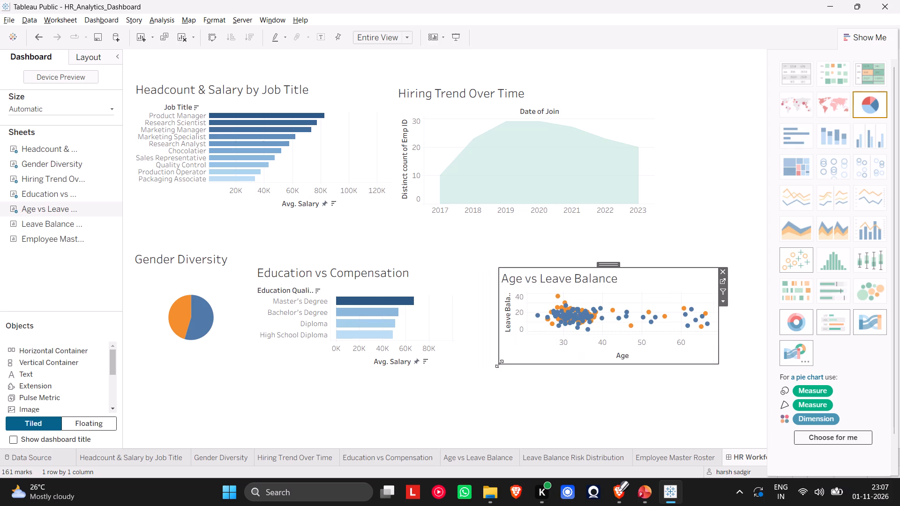
left_click(721, 301)
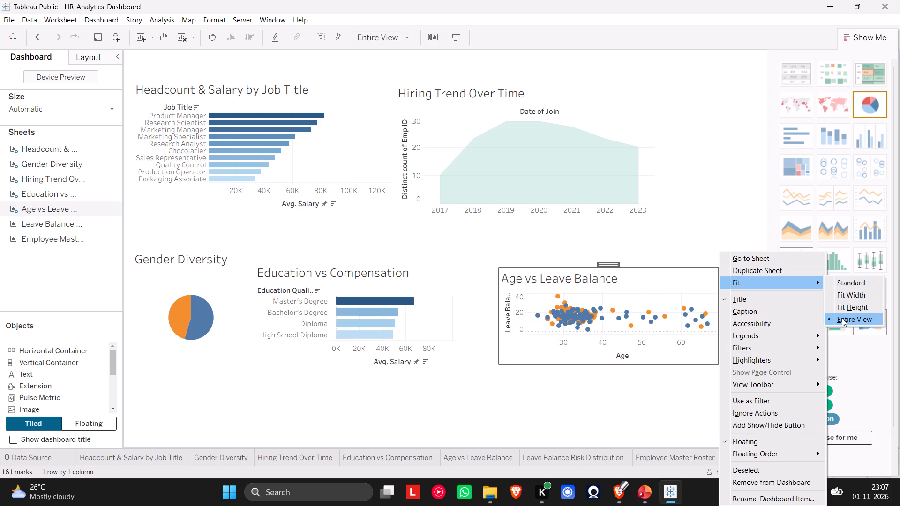
left_click(842, 318)
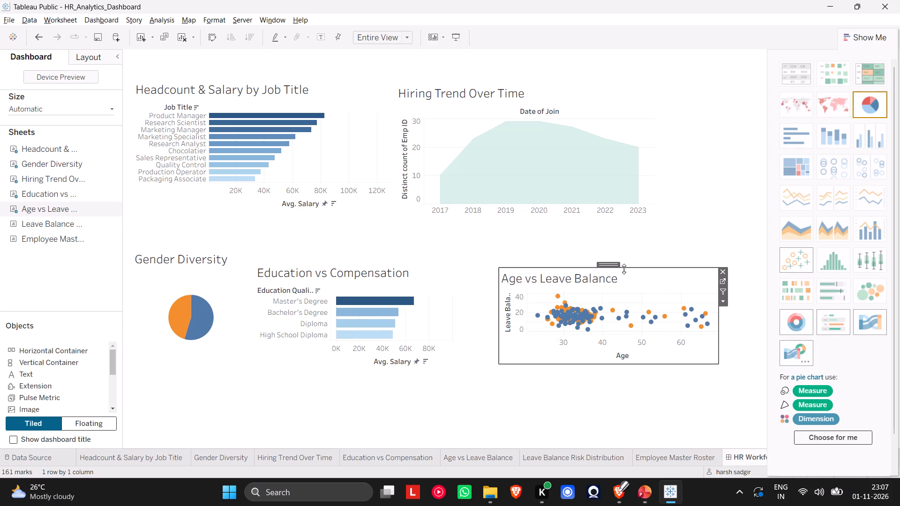
left_click_drag(628, 269, 623, 244)
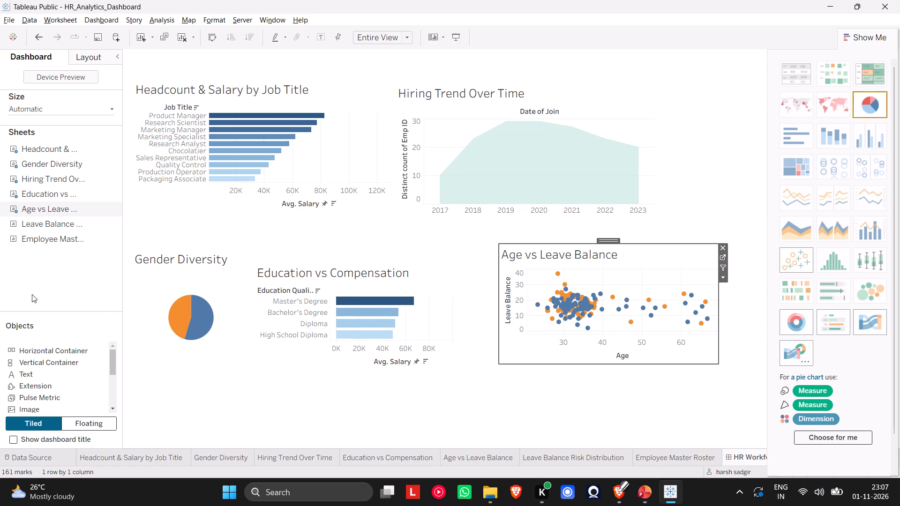
Add the Leave Balance Risk Distribution sheet to the dashboard as a floating item and fit it to Entire View.
left_click(37, 222)
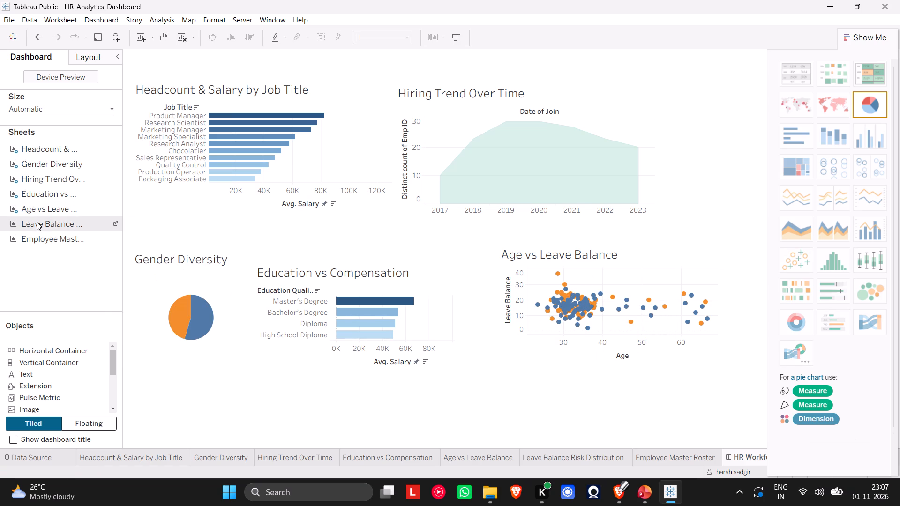
left_click_drag(37, 222, 200, 399)
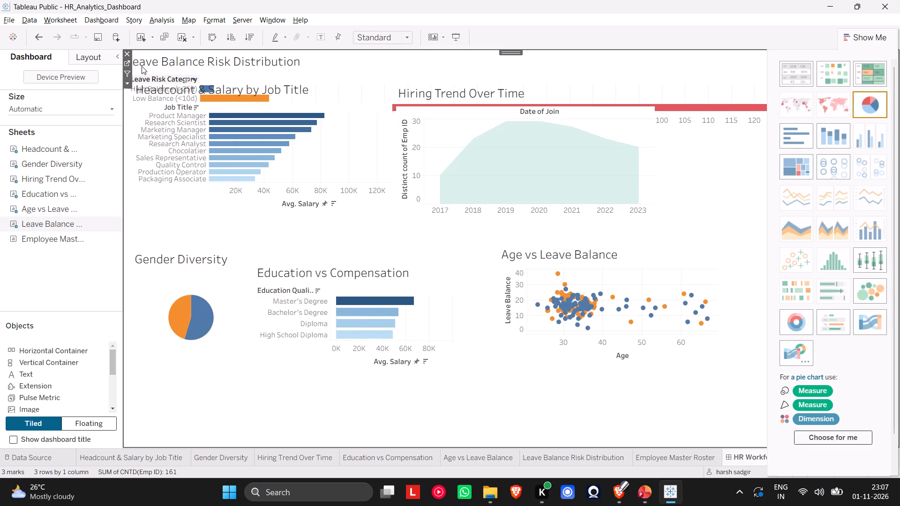
left_click(127, 87)
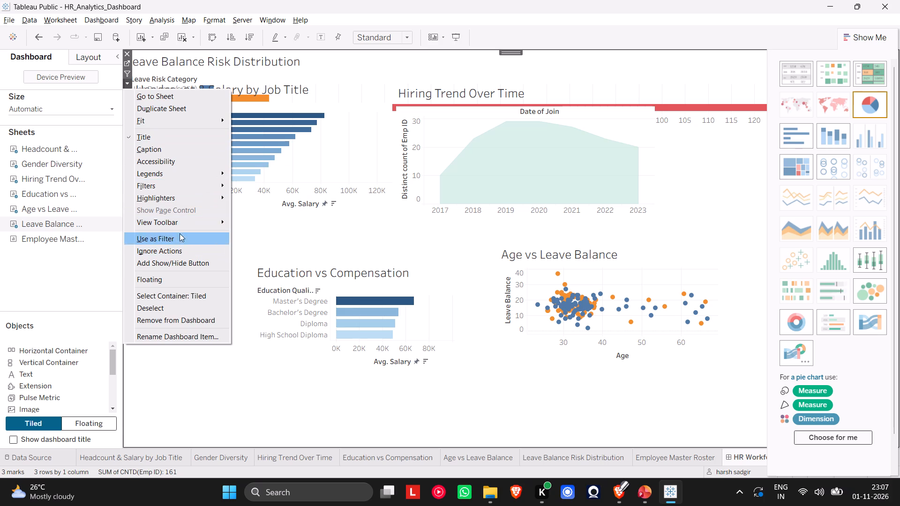
left_click(187, 278)
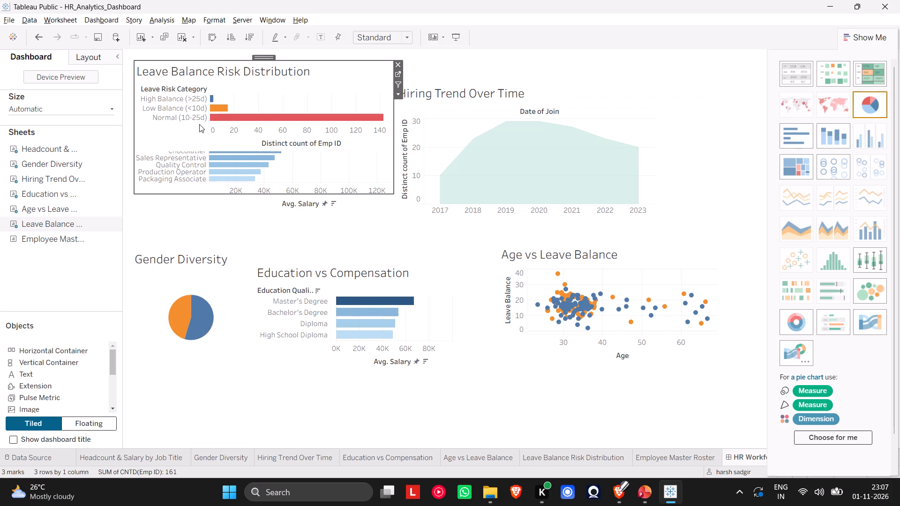
left_click(401, 95)
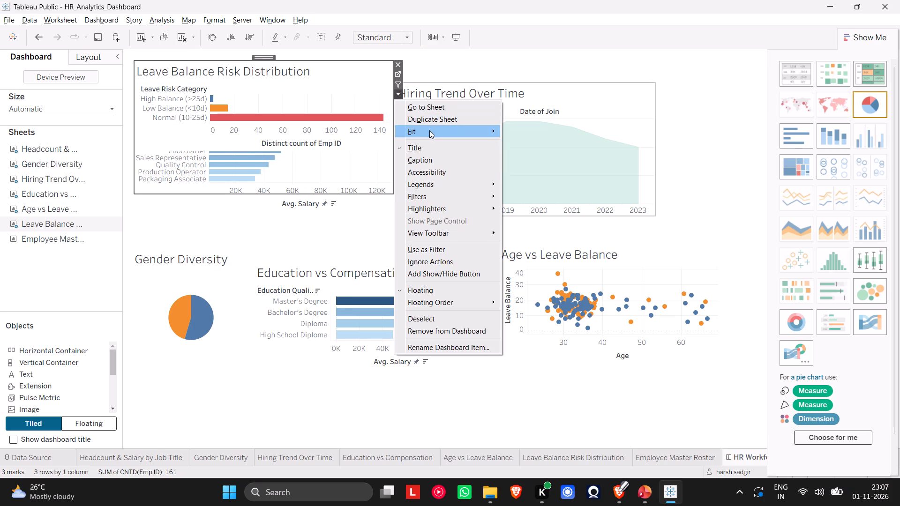
left_click(511, 166)
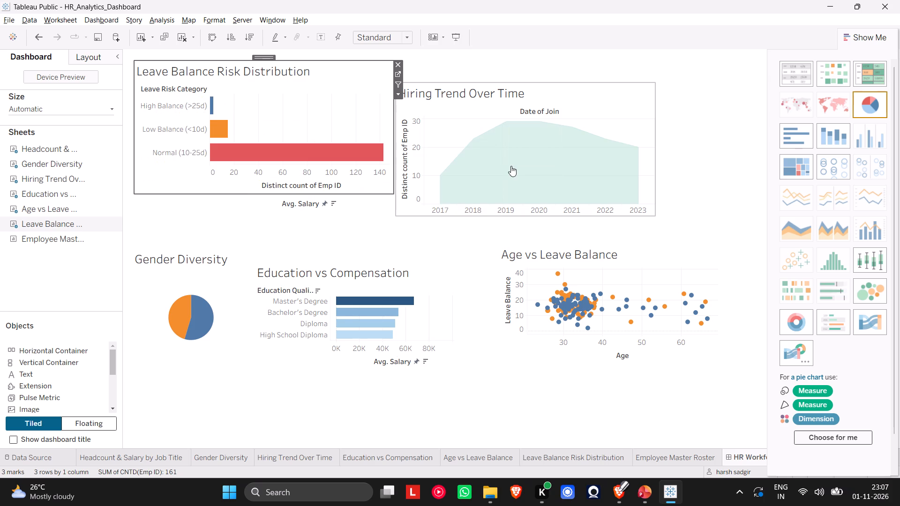
Move the Leave Balance Risk Distribution chart below Headcount & Salary by Job Title and reshape it into a narrower, taller frame.
left_click_drag(269, 56, 309, 298)
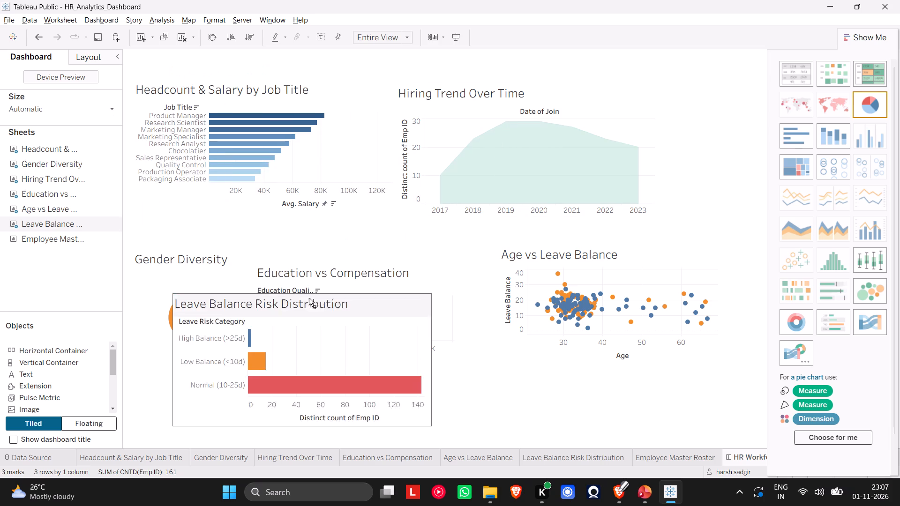
left_click_drag(309, 298, 315, 253)
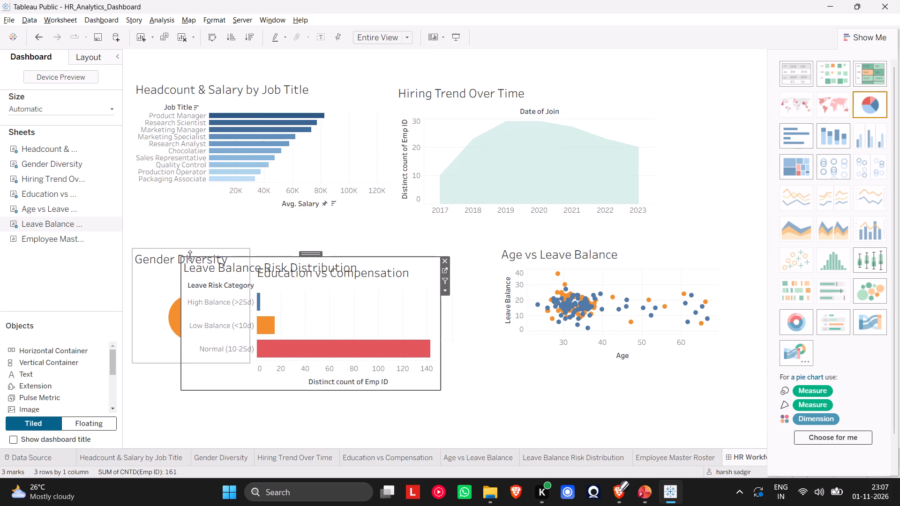
left_click_drag(181, 259, 277, 314)
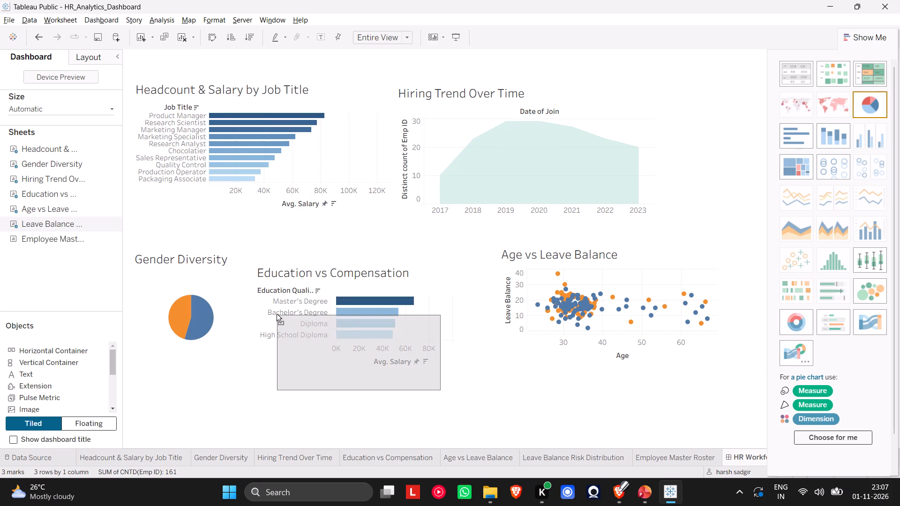
left_click_drag(277, 314, 277, 315)
left_click(277, 315)
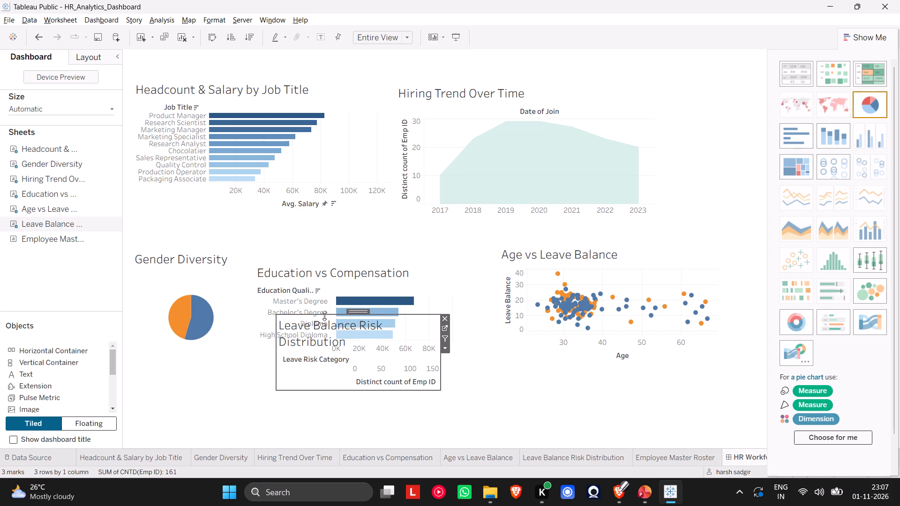
left_click_drag(326, 314, 284, 221)
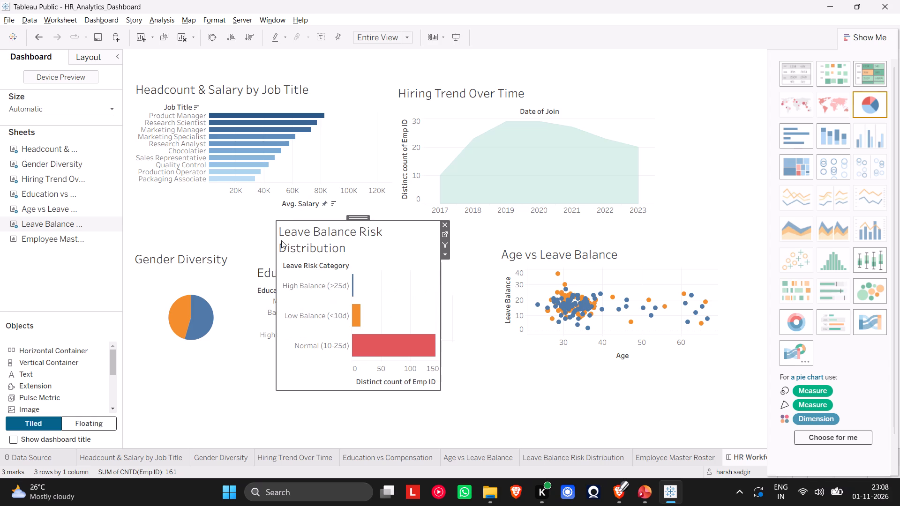
left_click_drag(276, 287, 260, 285)
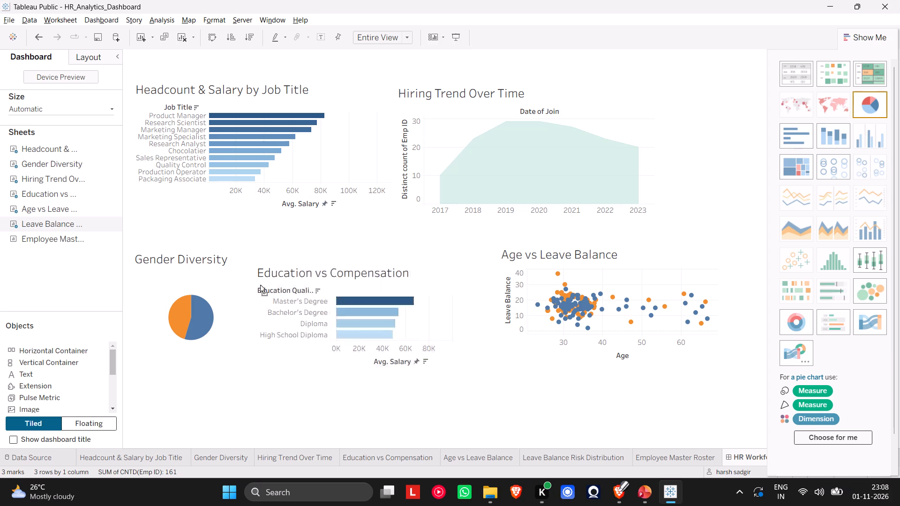
left_click_drag(260, 285, 223, 277)
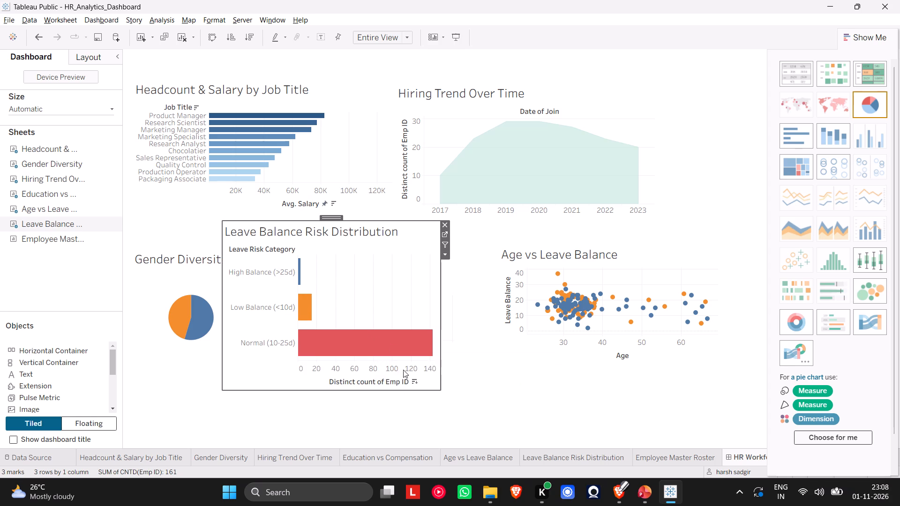
Sort the Leave Balance Risk Distribution sheet's risk categories in descending order of employee count and return to the HR Workforce dashboard.
left_click(534, 454)
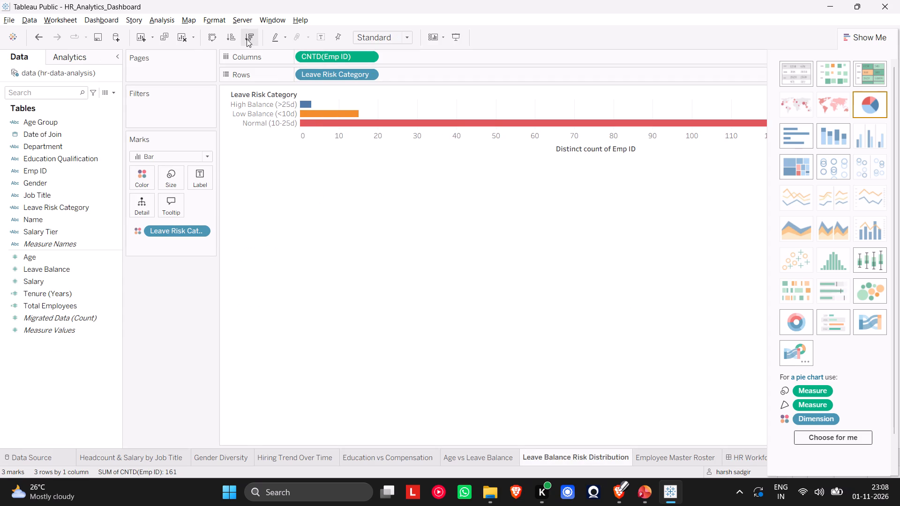
left_click(248, 39)
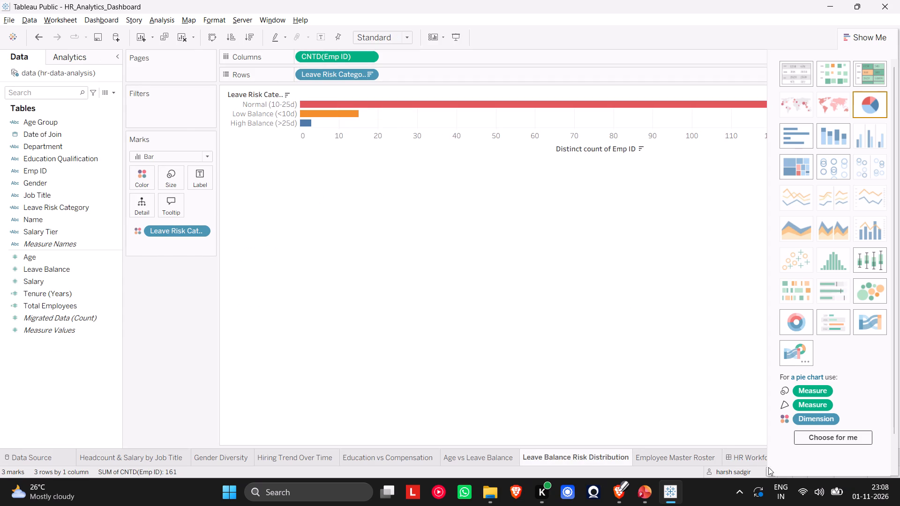
left_click(756, 461)
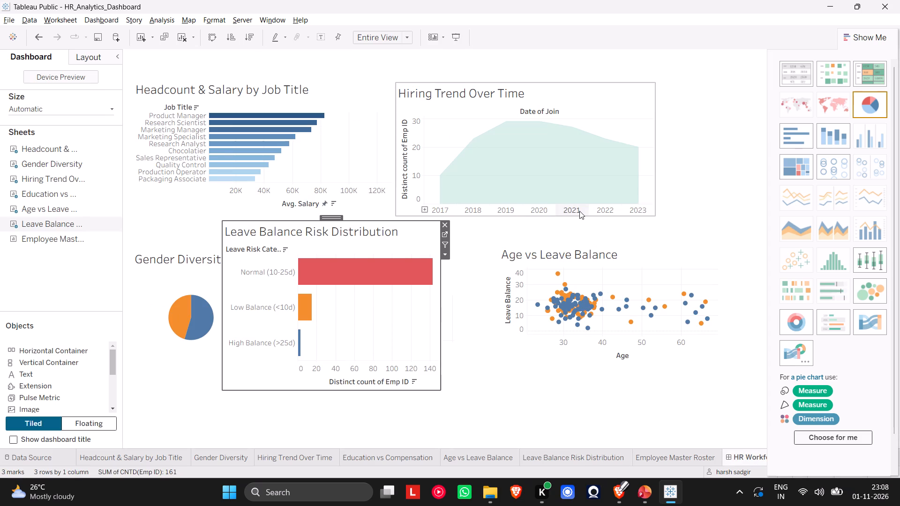
Shrink the Hiring Trend Over Time chart in both width and height, keeping its upper-left corner in place.
left_click(579, 211)
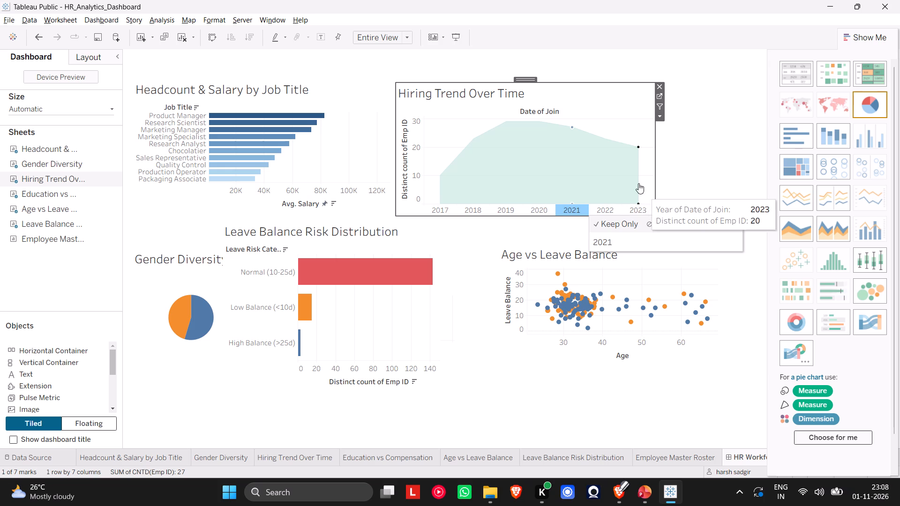
left_click(638, 182)
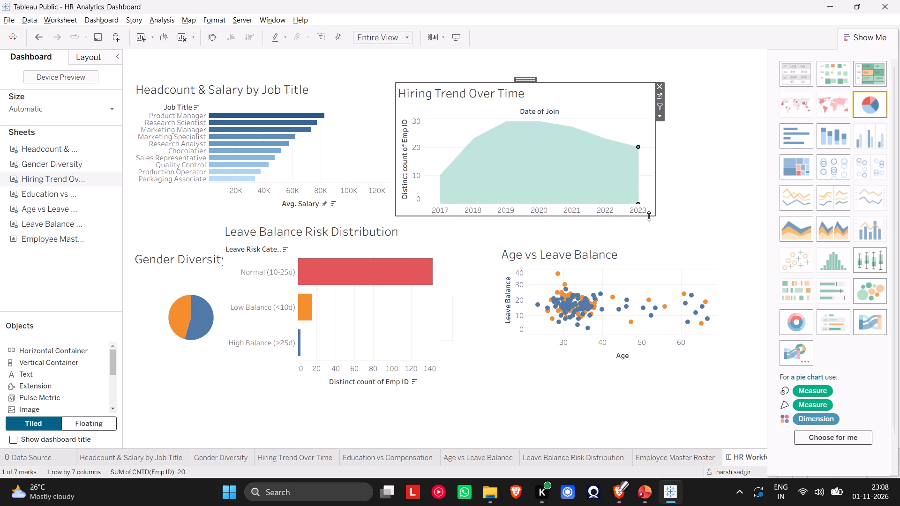
left_click_drag(652, 216, 607, 189)
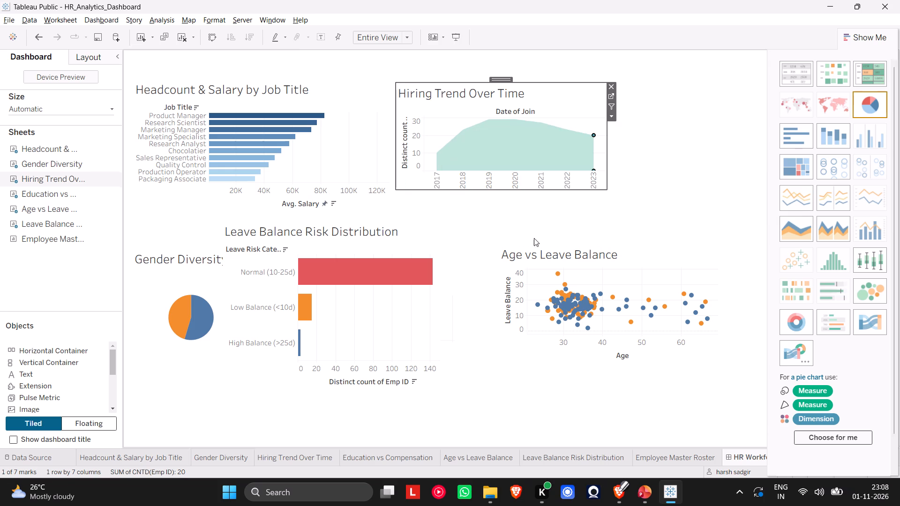
Move the Leave Balance Risk Distribution chart beside Hiring Trend Over Time, above the Age vs Leave Balance chart, and clear the mark selection.
left_click_drag(378, 298, 411, 268)
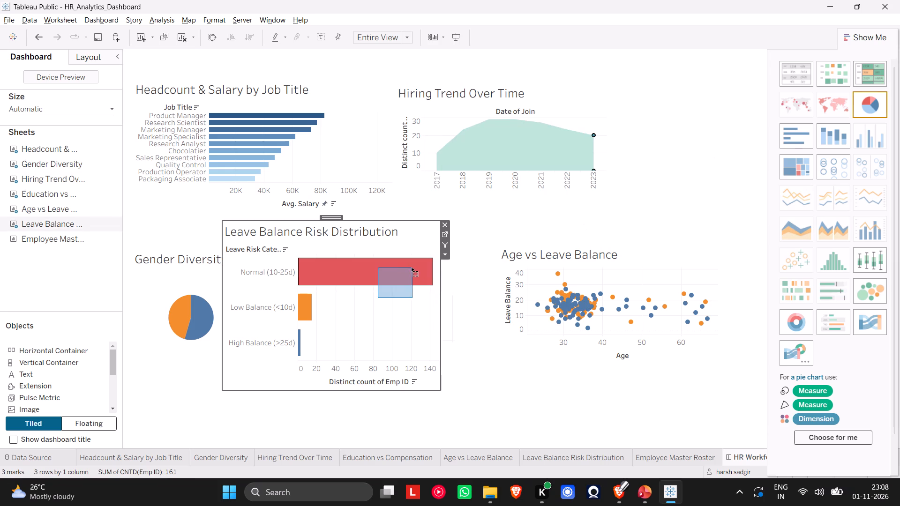
left_click_drag(411, 268, 403, 264)
left_click_drag(334, 217, 660, 118)
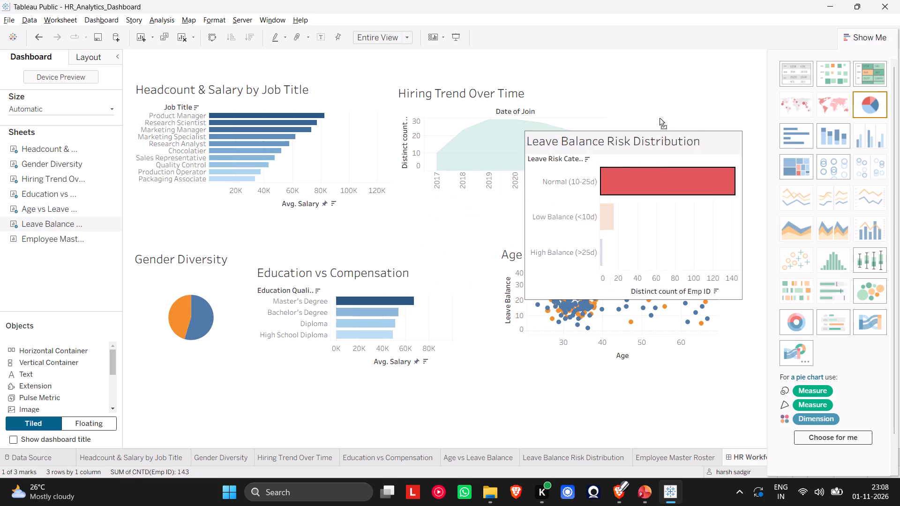
left_click_drag(660, 118, 688, 70)
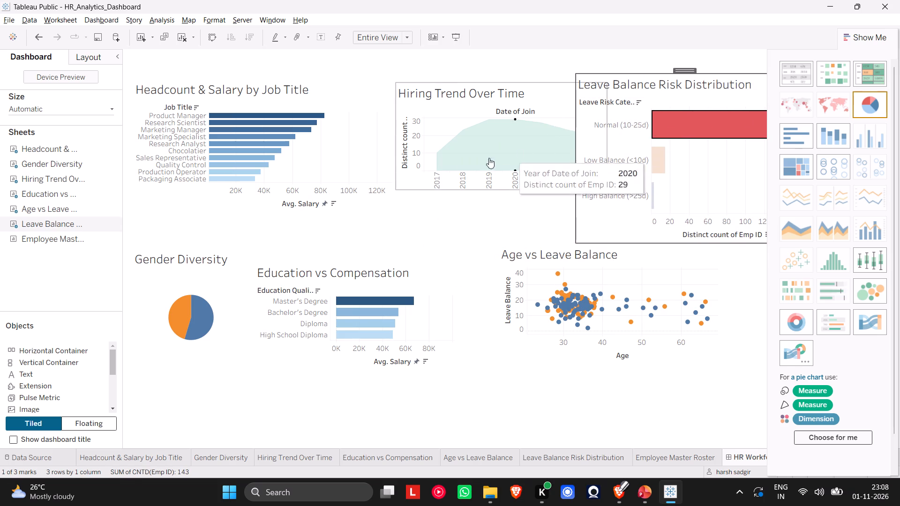
left_click(362, 199)
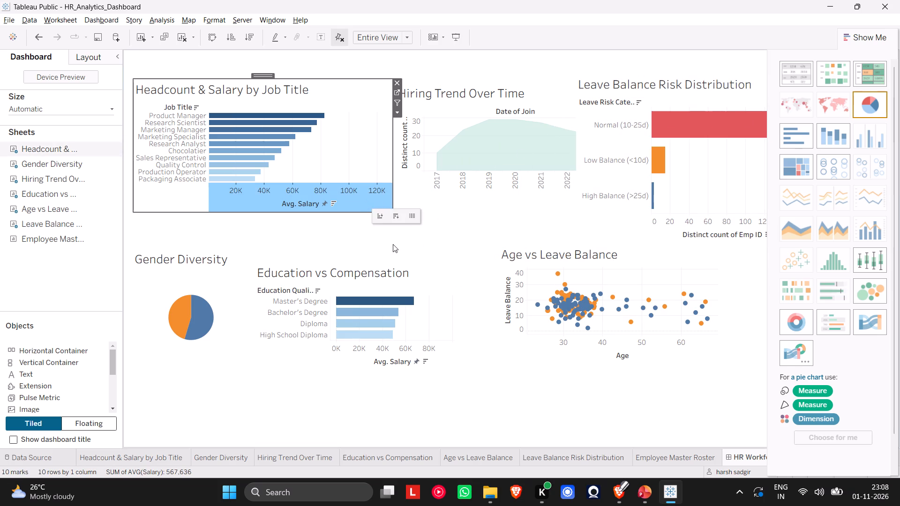
left_click(391, 244)
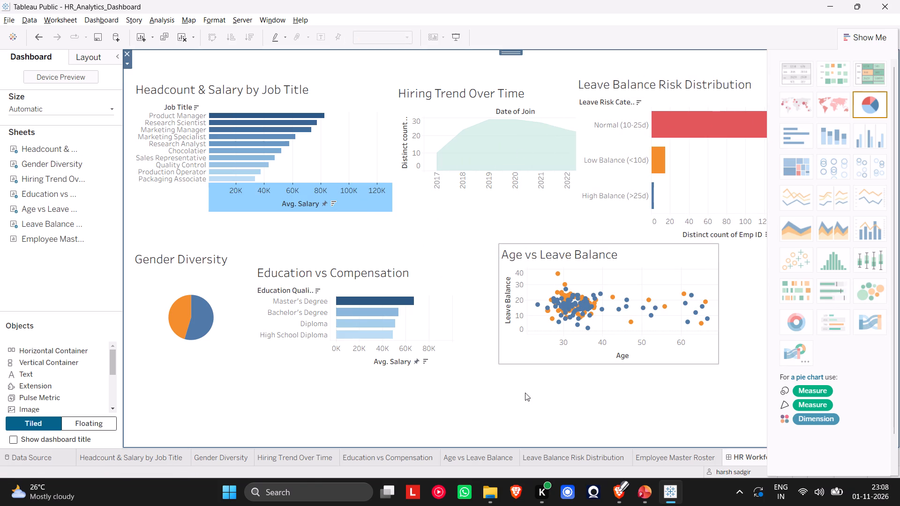
Switch to the Brave browser and look through the YouTube results for "tableau tutorial" around the HR dashboard playlist.
key("alt+Tab")
scroll(525, 393, "down", 2)
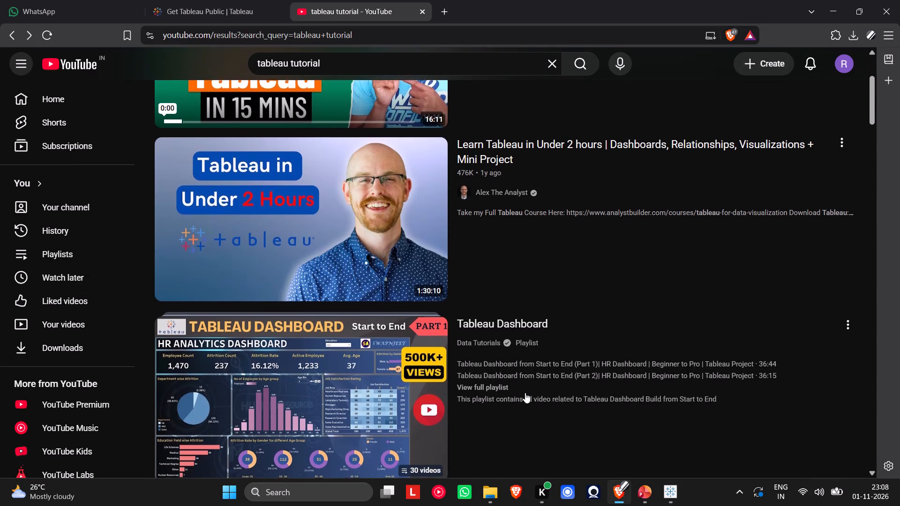
scroll(525, 393, "down", 1)
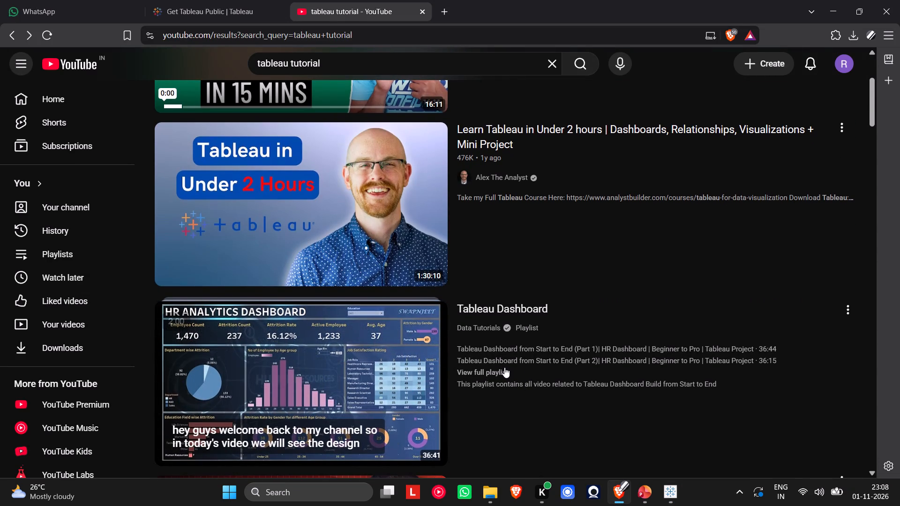